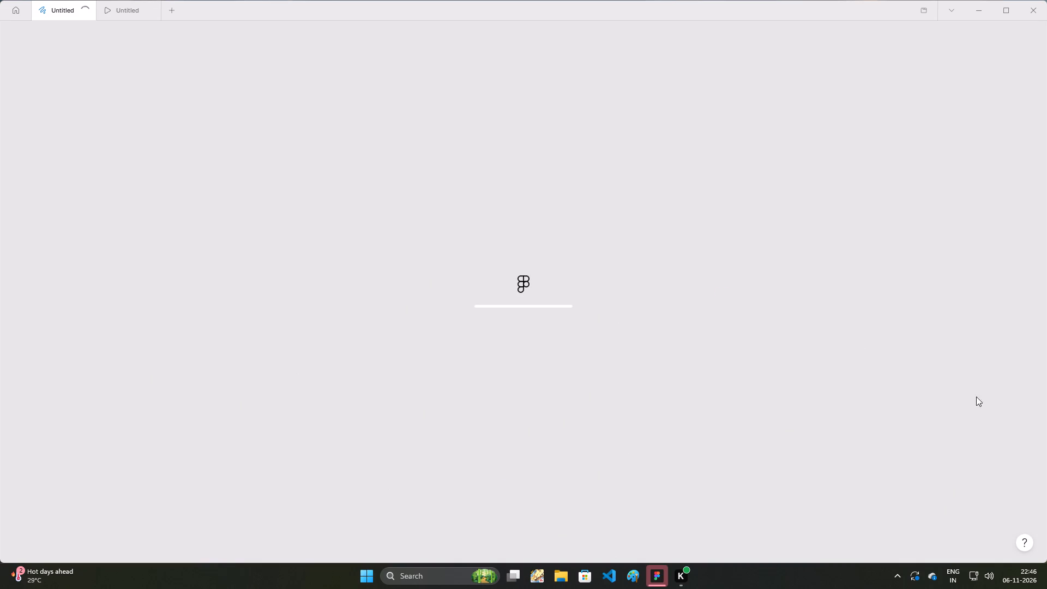
Look over the existing frames and designs on the canvas.
scroll(542, 271, "down", 4)
scroll(546, 278, "up", 3)
scroll(547, 280, "down", 3)
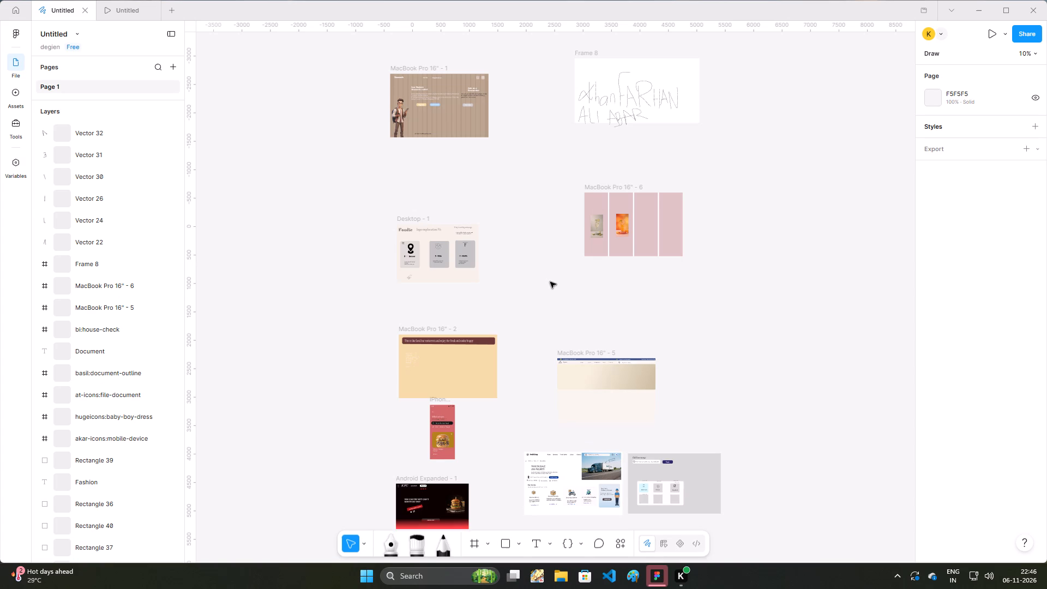
scroll(551, 283, "up", 2)
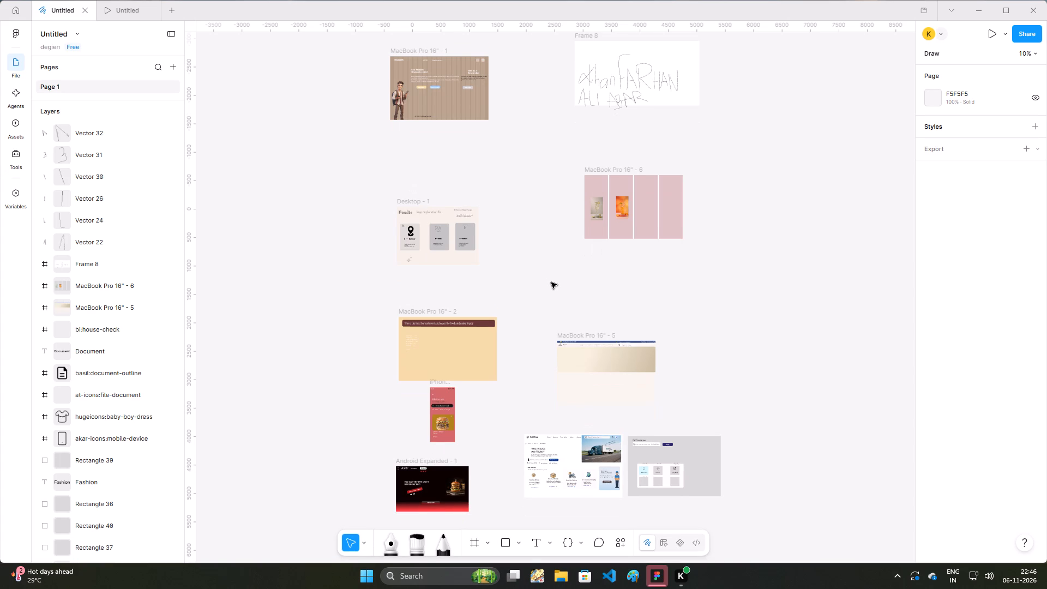
scroll(551, 283, "down", 3)
scroll(618, 301, "down", 1)
scroll(618, 302, "up", 1)
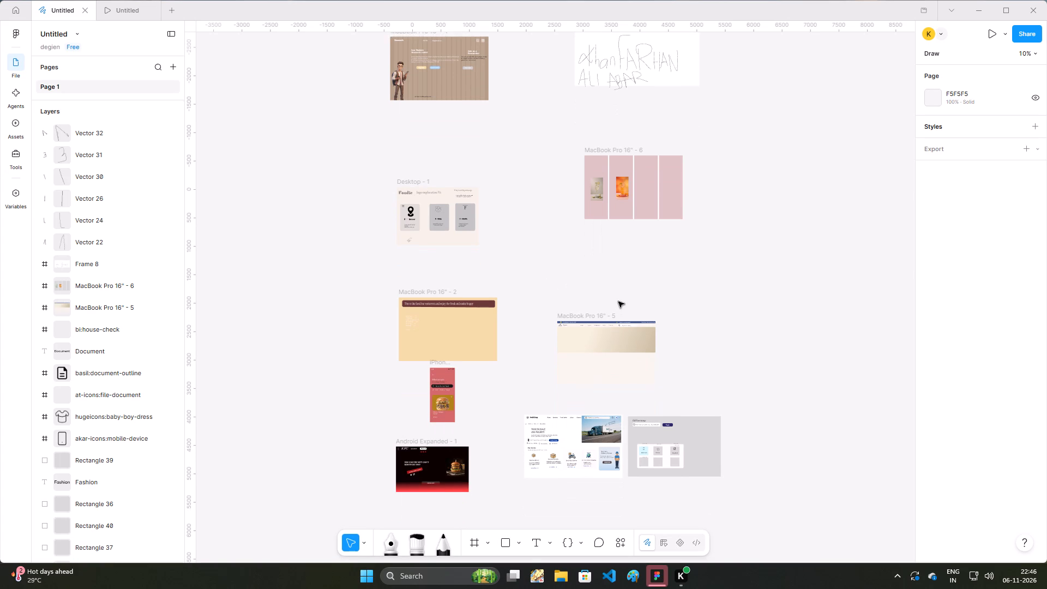
scroll(618, 302, "up", 2)
scroll(618, 302, "down", 3)
scroll(618, 302, "up", 2)
scroll(627, 322, "down", 1)
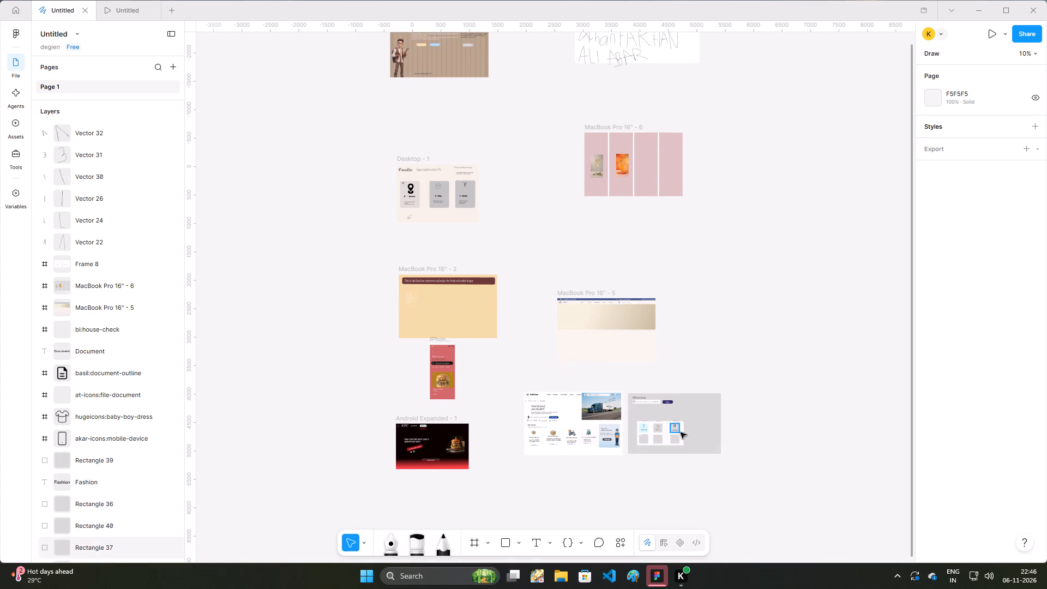
Delete the grey Track Your Package mock-up, including its background rectangle and all elements on it.
scroll(682, 450, "up", 9, "ctrl")
left_click(702, 412)
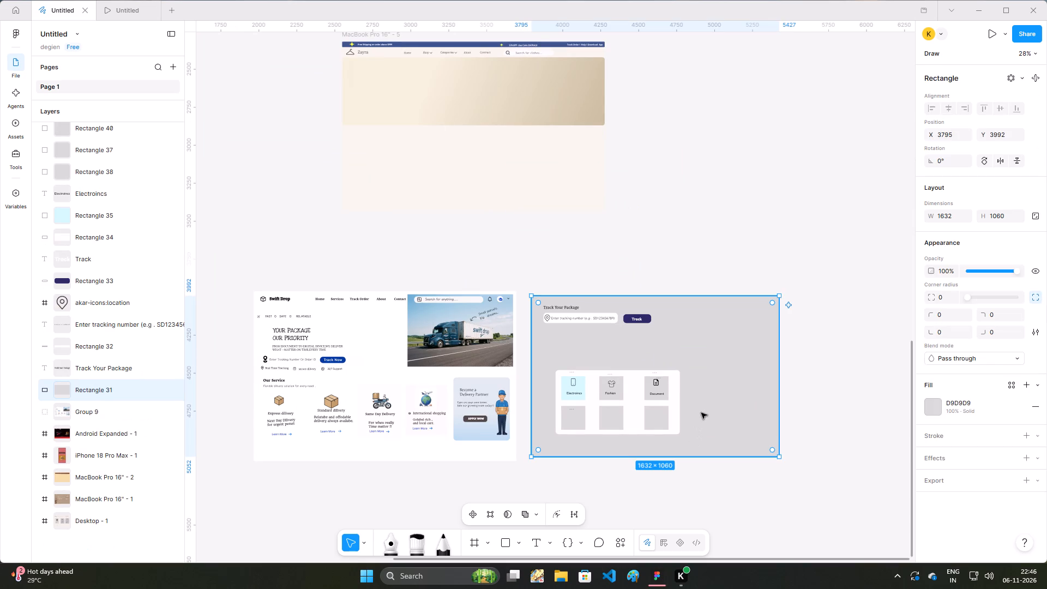
key("Delete")
left_click_drag(819, 278, 629, 321)
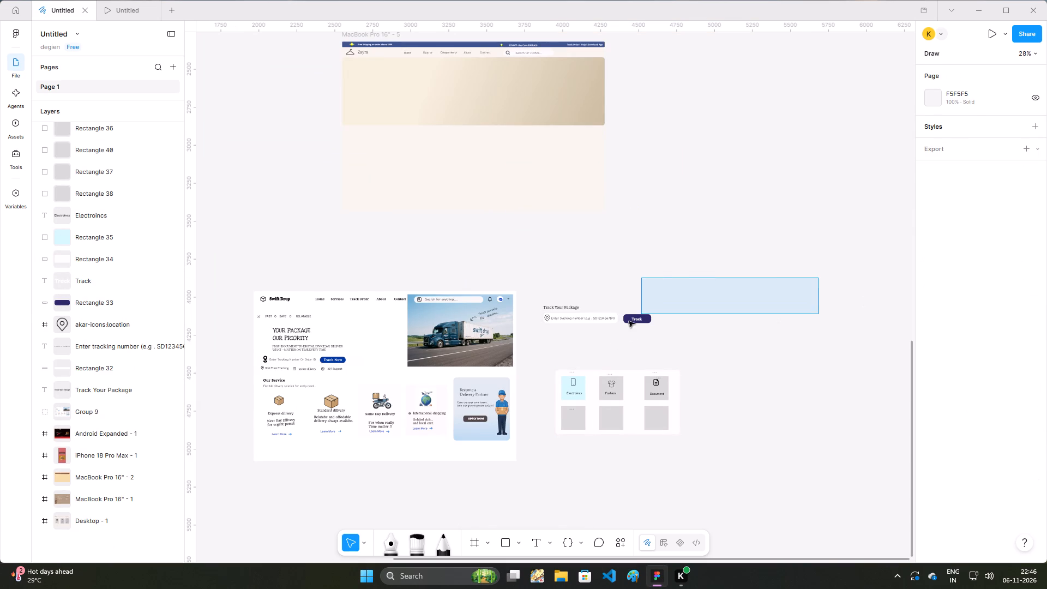
left_click_drag(629, 321, 544, 473)
key("Delete")
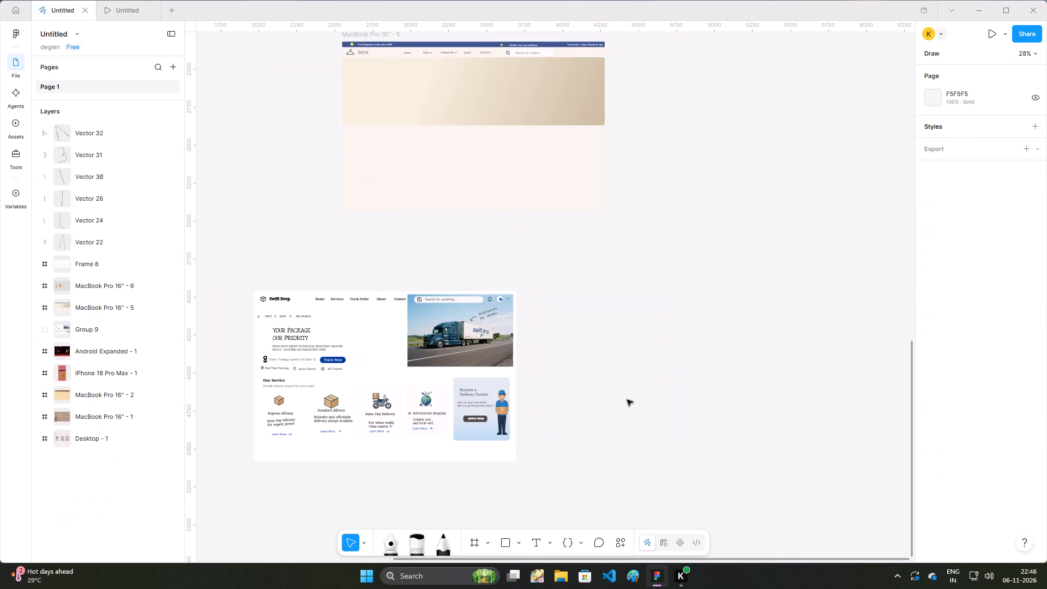
Delete the MacBook Pro 16" - 6 frame together with its four pink panels and drink images.
scroll(640, 360, "up", 7)
scroll(826, 299, "up", 5)
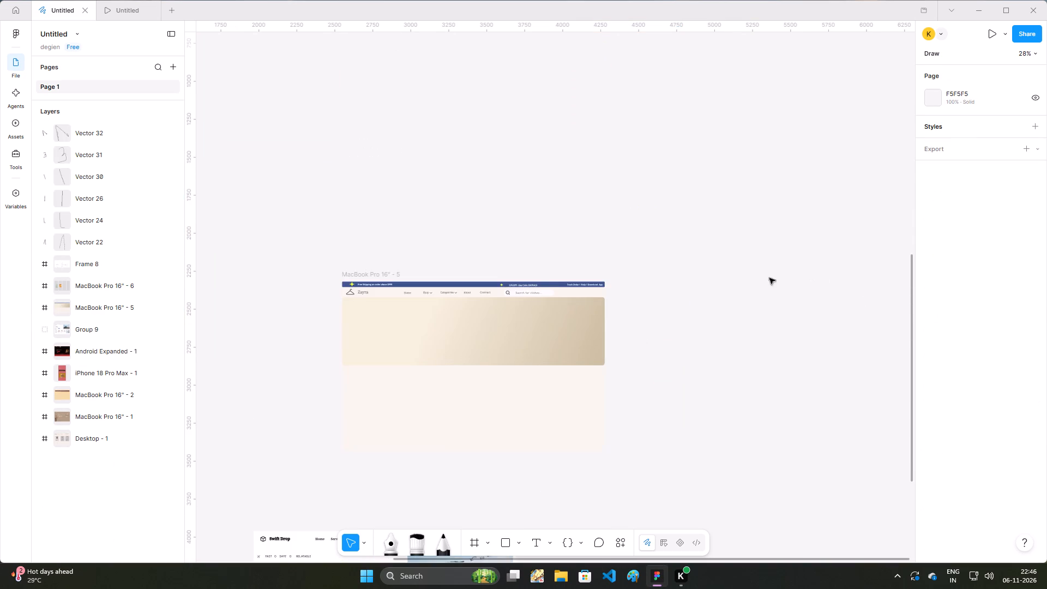
scroll(694, 275, "up", 5)
scroll(578, 251, "up", 7)
left_click_drag(699, 221, 559, 202)
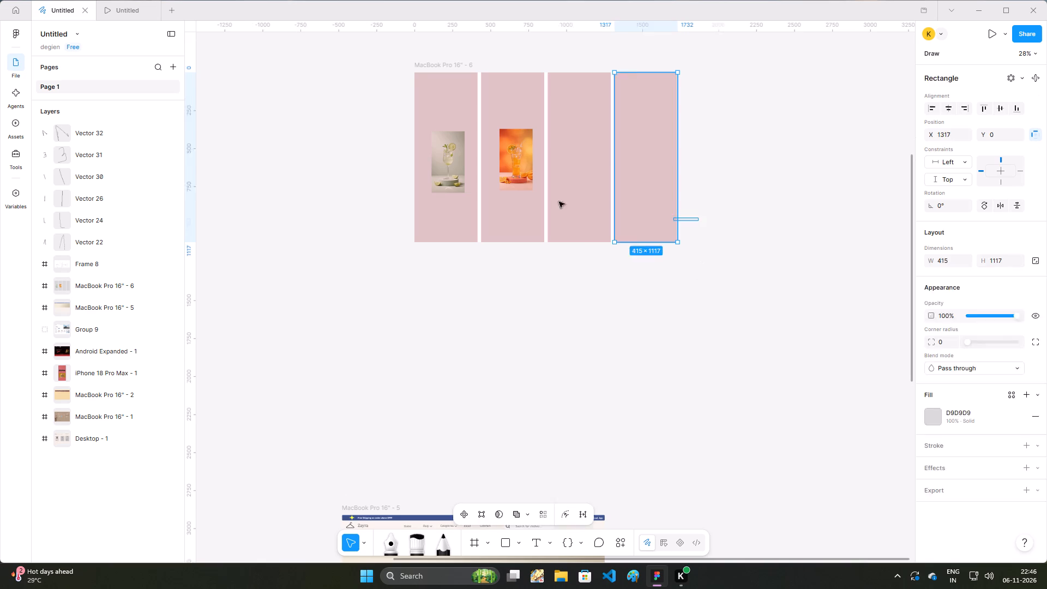
left_click_drag(559, 202, 388, 63)
key("Delete")
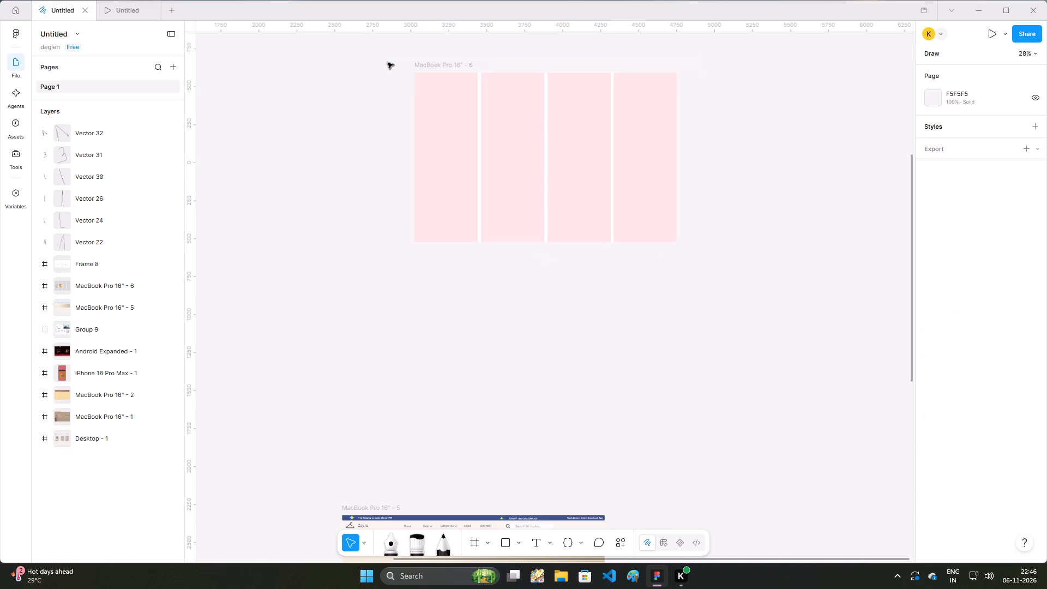
scroll(661, 234, "up", 1)
left_click_drag(762, 252, 415, 107)
key("Delete")
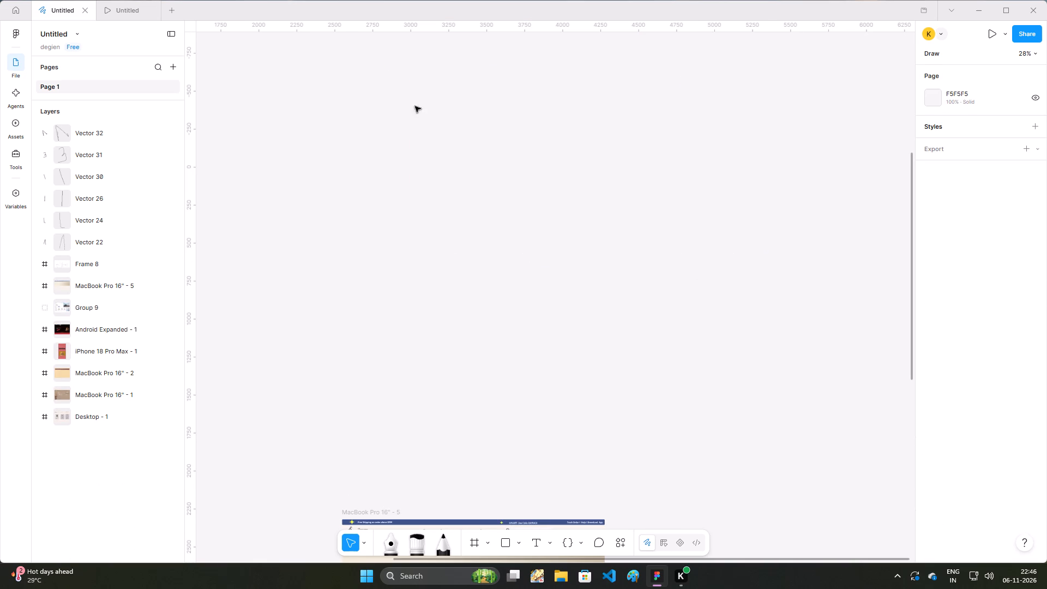
Delete all the handwritten vector strokes on and around Frame 8.
scroll(492, 181, "down", 5)
scroll(553, 227, "down", 4, "ctrl")
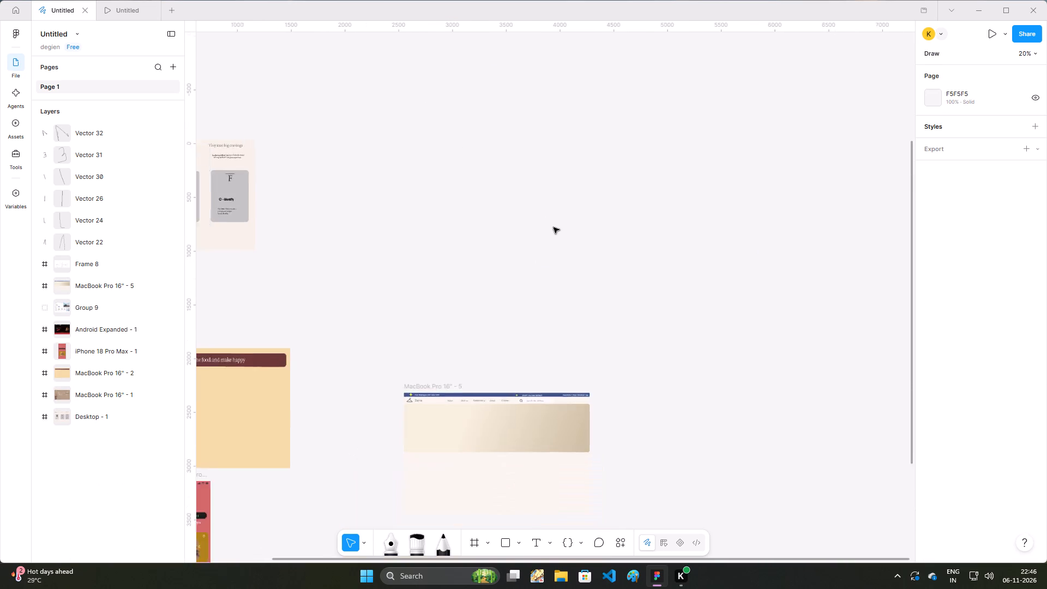
scroll(553, 227, "down", 8, "ctrl")
scroll(330, 257, "down", 3, "ctrl")
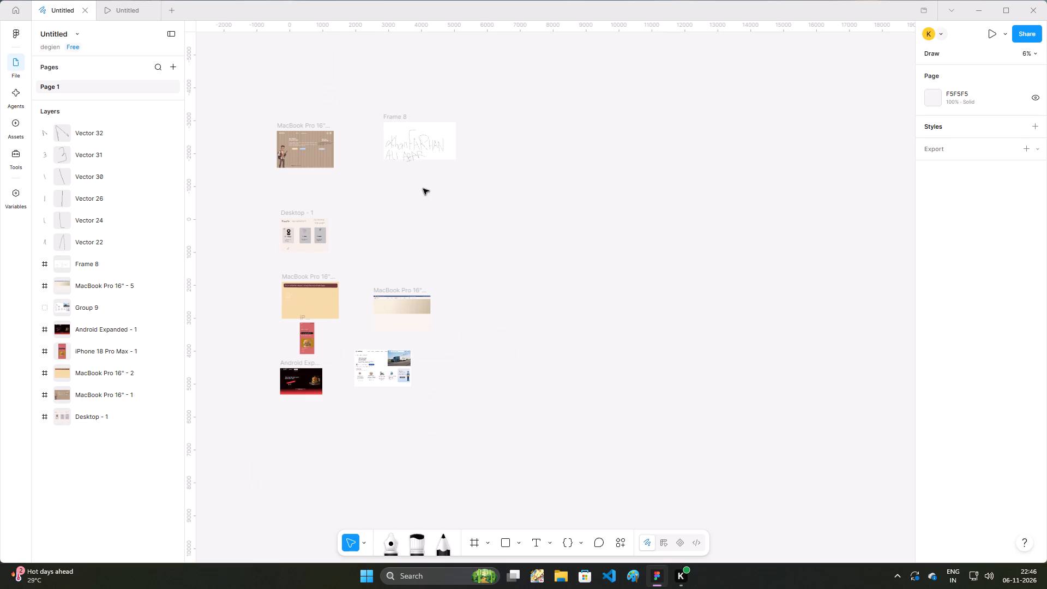
scroll(422, 189, "up", 19, "ctrl")
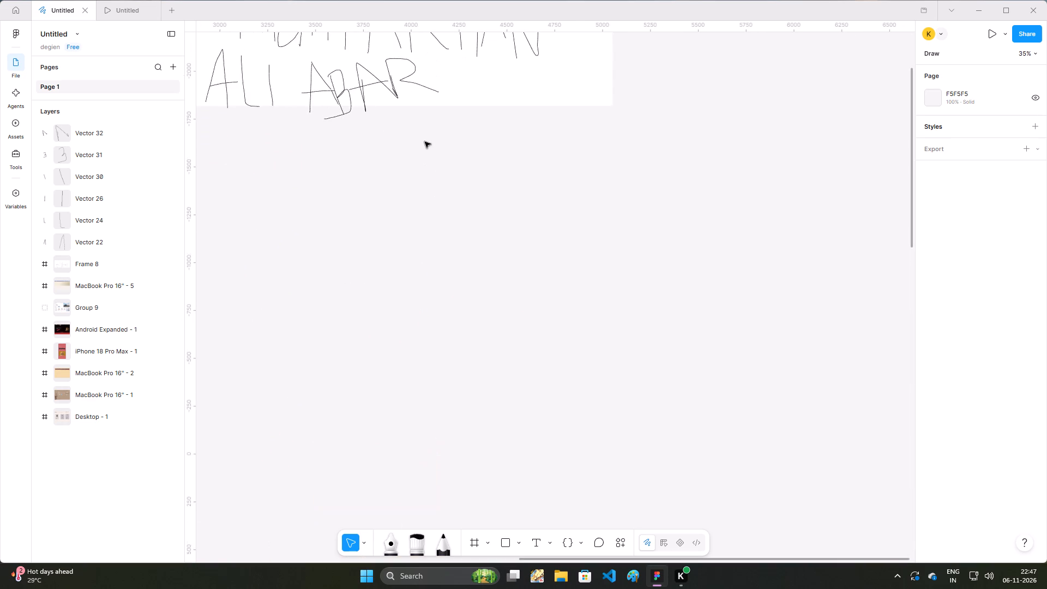
scroll(425, 142, "down", 6)
scroll(461, 161, "up", 6)
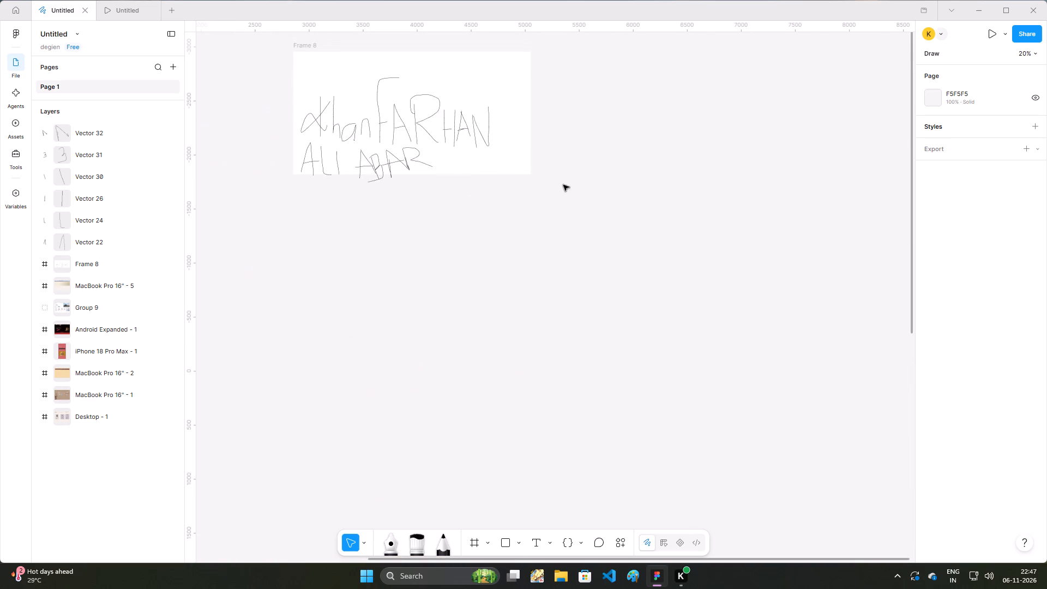
left_click_drag(563, 185, 307, 59)
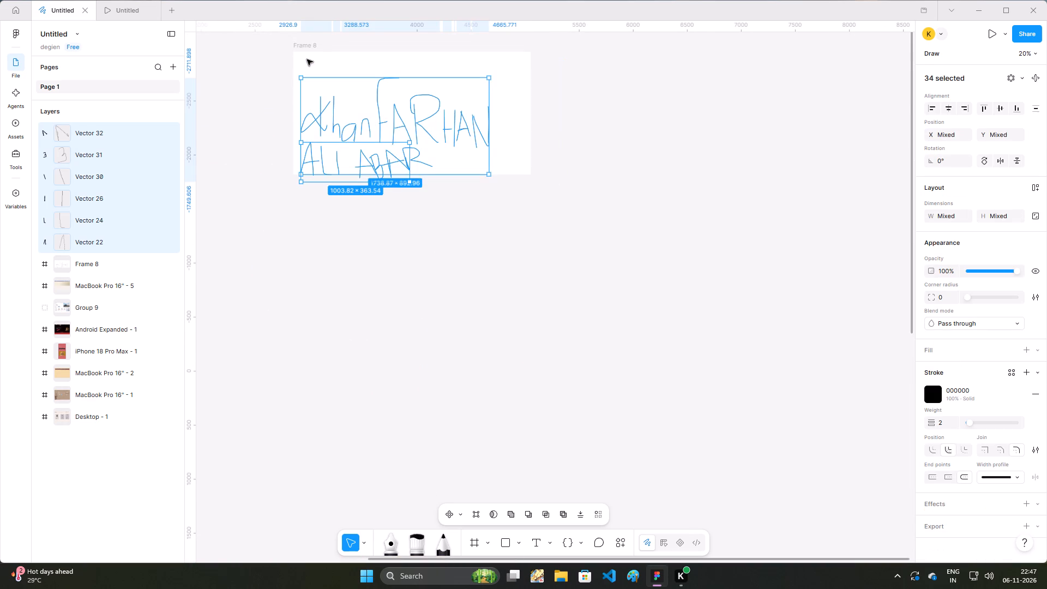
key("Delete")
Delete the emptied Frame 8 from the canvas.
scroll(311, 71, "down", 8, "ctrl")
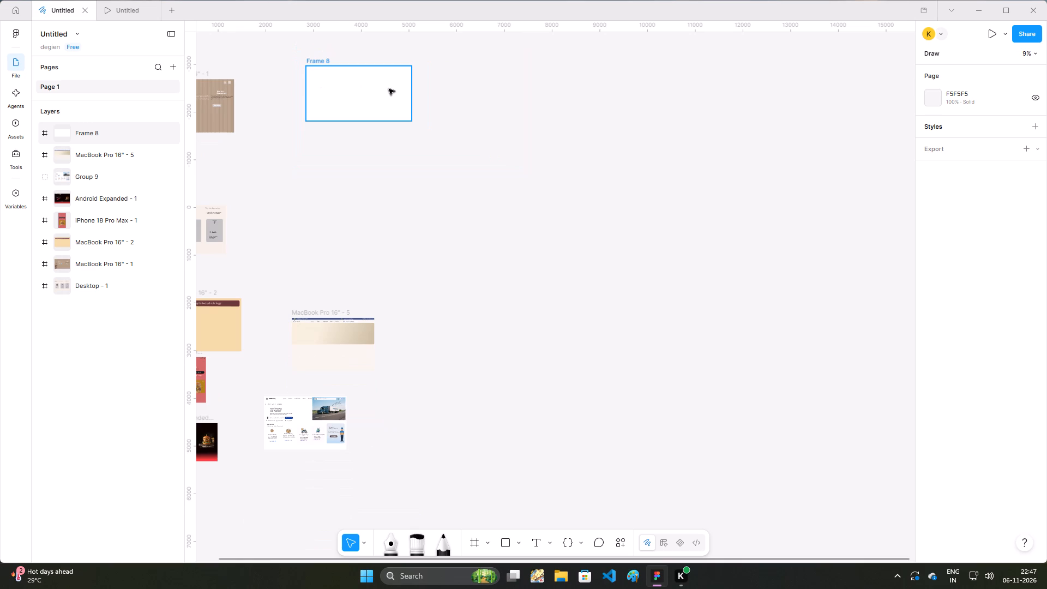
key("Delete")
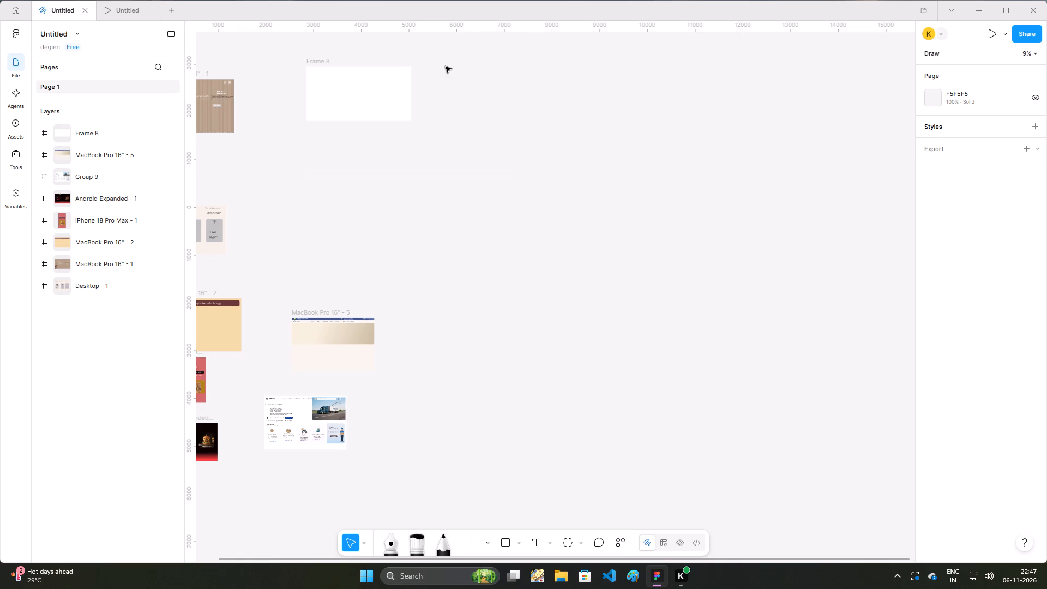
left_click_drag(446, 67, 324, 135)
key("Delete")
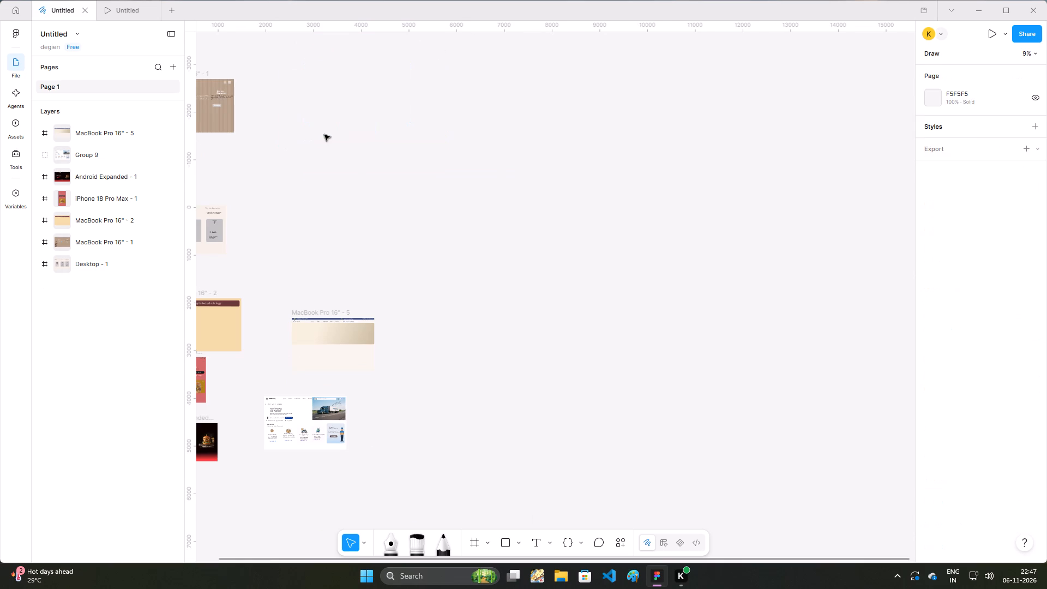
Examine the remaining frames across the canvas to decide what else to clean up.
scroll(267, 53, "down", 3)
scroll(291, 142, "down", 7, "ctrl")
scroll(236, 222, "down", 3, "ctrl")
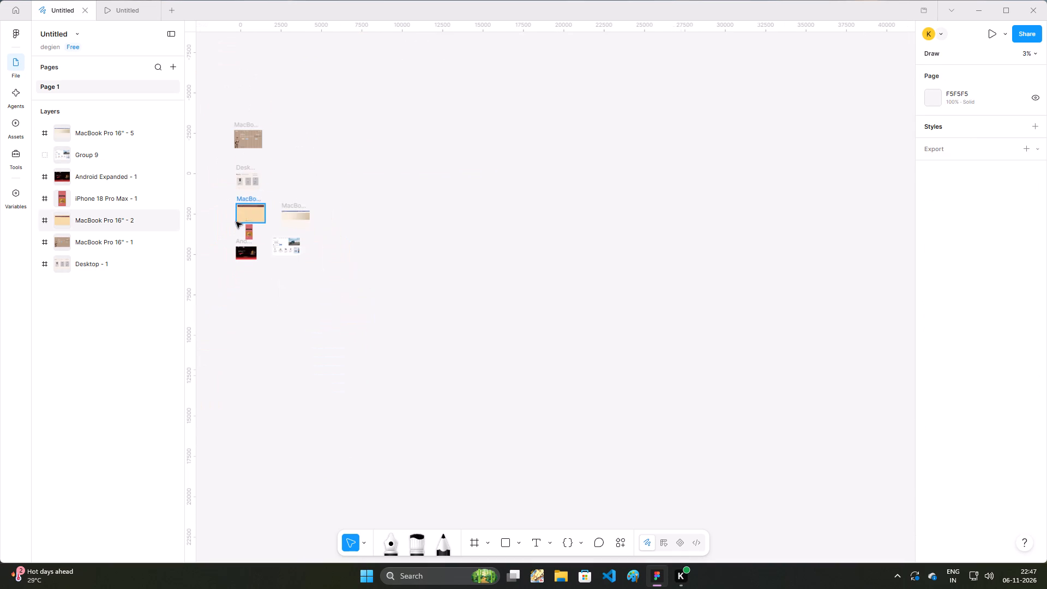
key("Left")
key("Left")
key("Left")
key("Left")
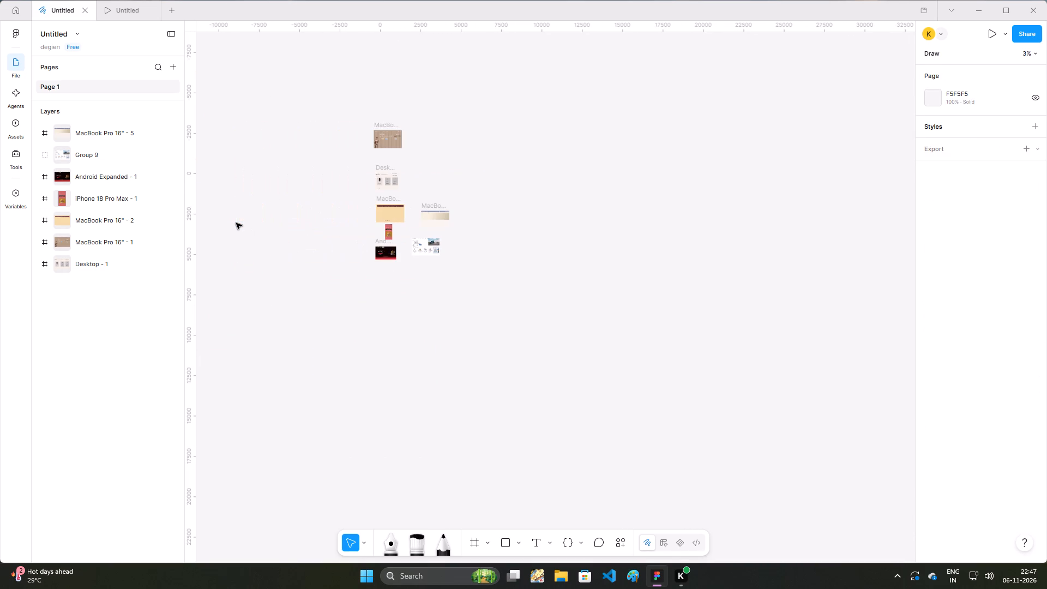
key("Left")
key("Left")
key("Right")
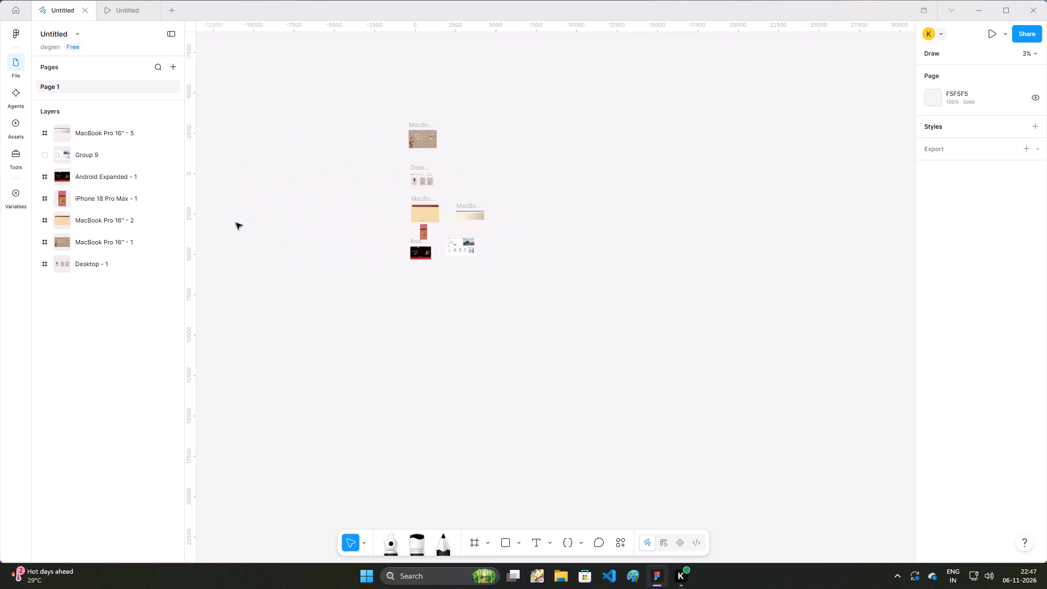
scroll(490, 279, "up", 13, "ctrl")
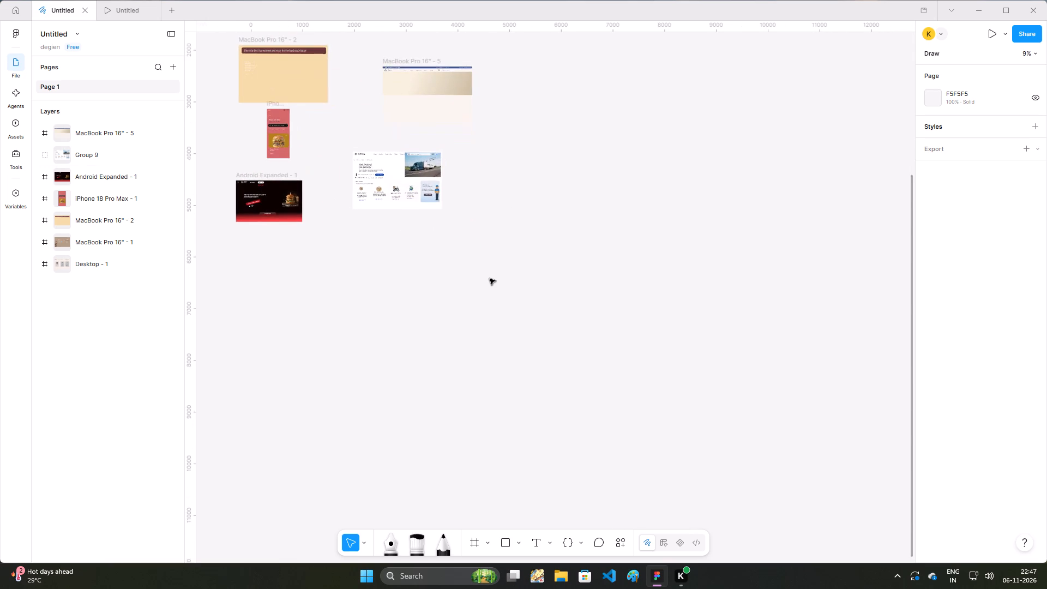
scroll(490, 279, "up", 9)
key("Left")
key("Left")
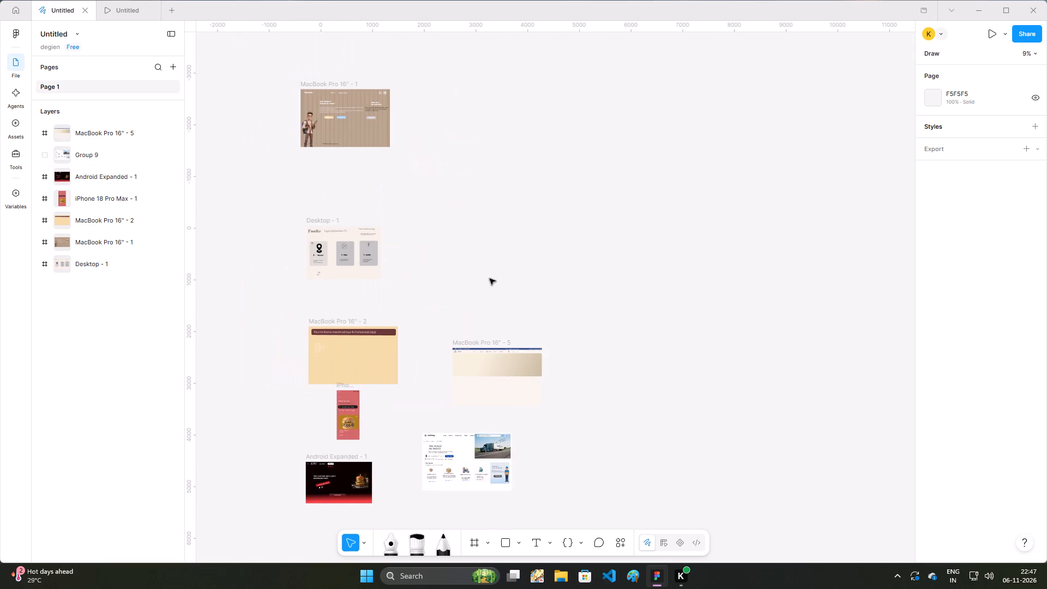
scroll(460, 278, "up", 8, "ctrl")
scroll(459, 278, "down", 3, "ctrl")
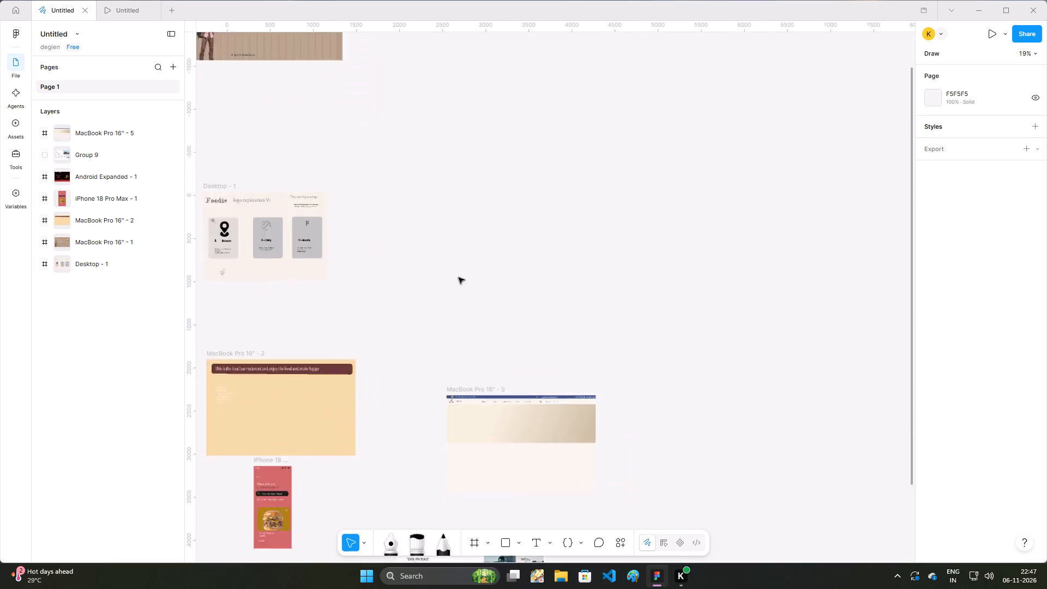
scroll(459, 278, "down", 1, "ctrl")
key("Left")
key("Left")
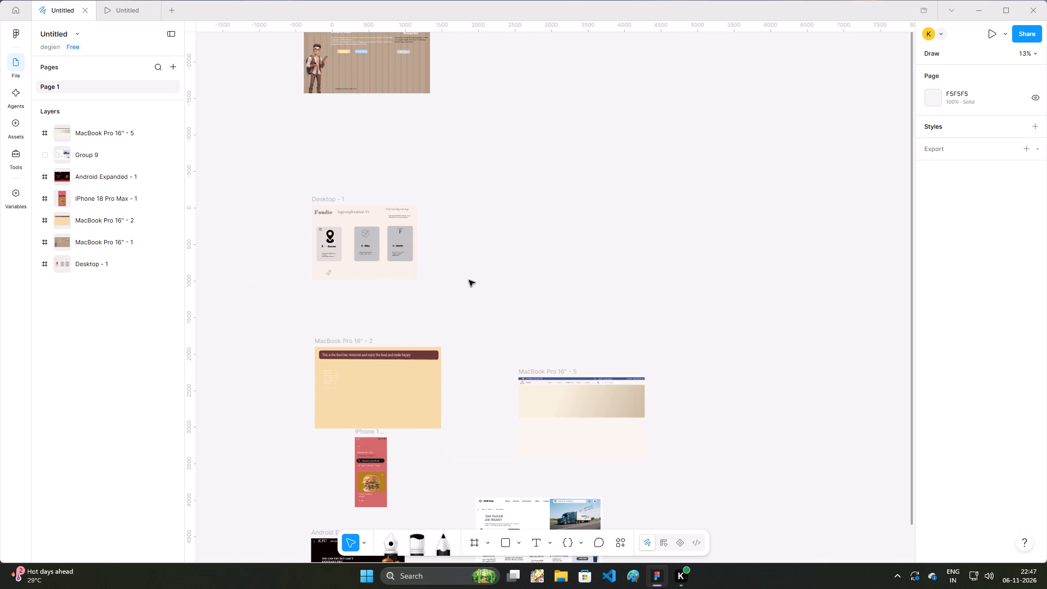
Delete the yellow MacBook Pro 16" - 2 frame with all its contents.
scroll(474, 281, "up", 1, "ctrl")
left_click_drag(479, 347, 315, 416)
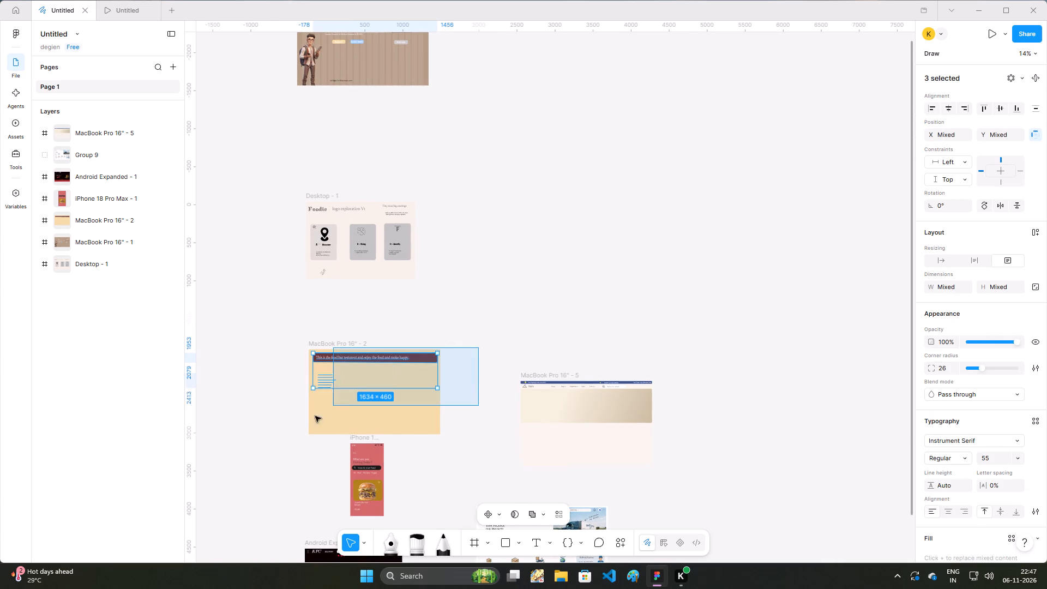
left_click_drag(315, 416, 293, 438)
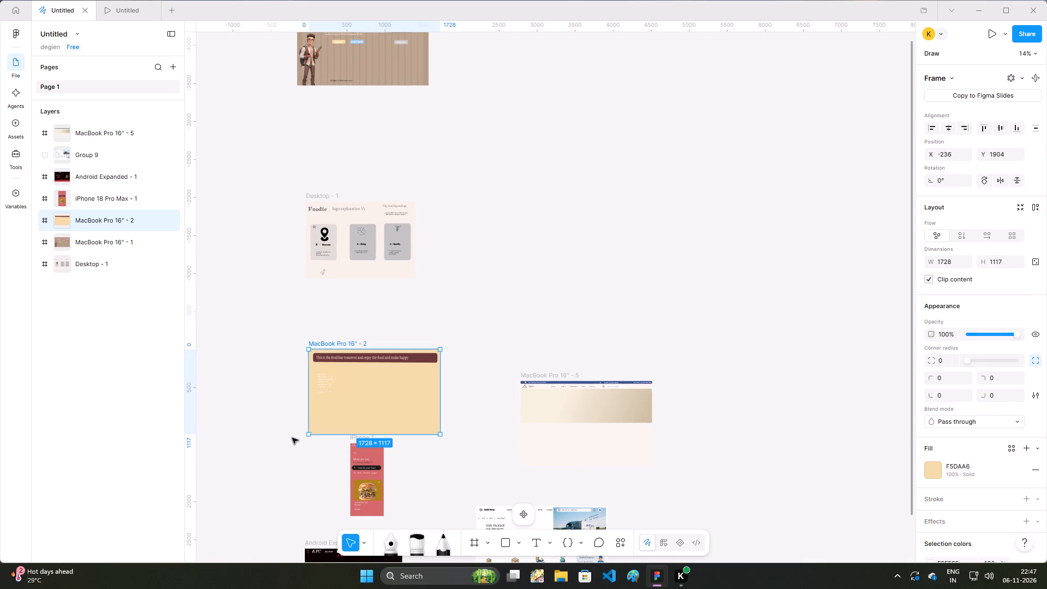
key("Delete")
Select the whole Desktop - 1 Foodie frame and group it.
scroll(412, 413, "down", 3)
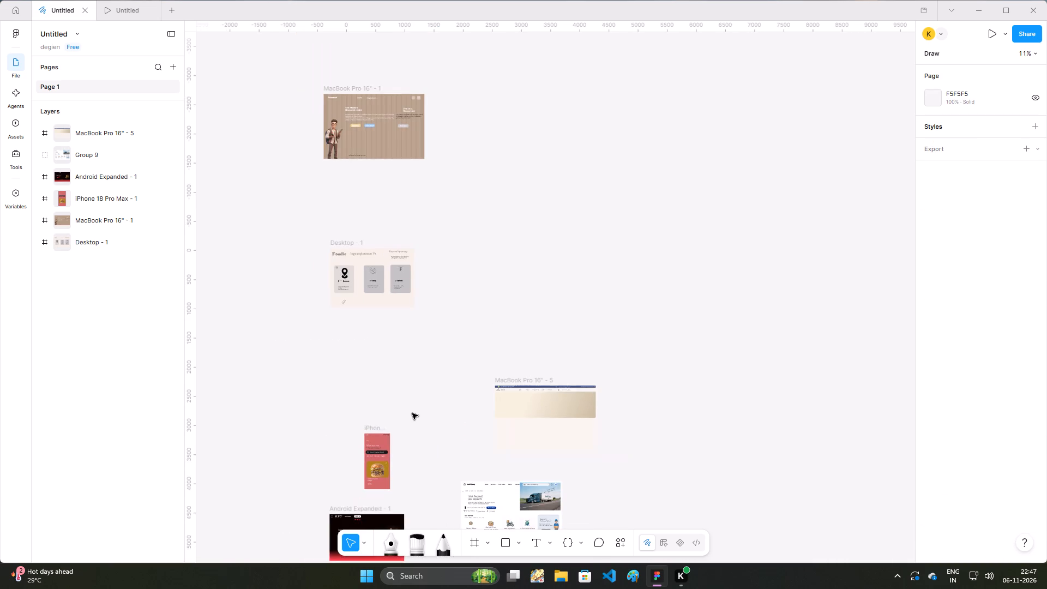
scroll(413, 413, "down", 2, "ctrl")
left_click(392, 309)
left_click(401, 337)
left_click_drag(428, 334, 427, 330)
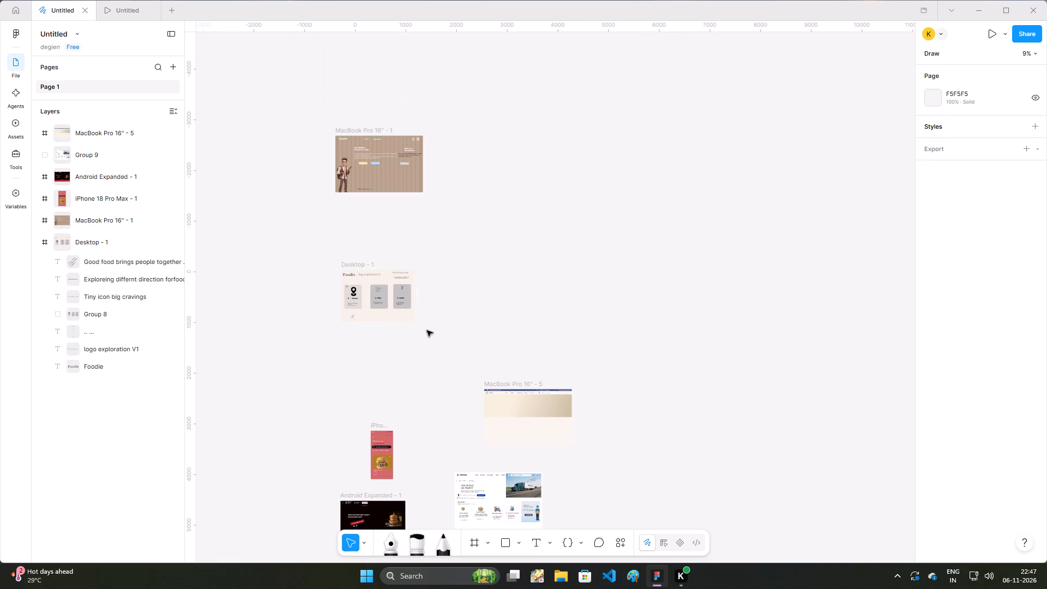
left_click_drag(427, 330, 323, 268)
right_click(366, 290)
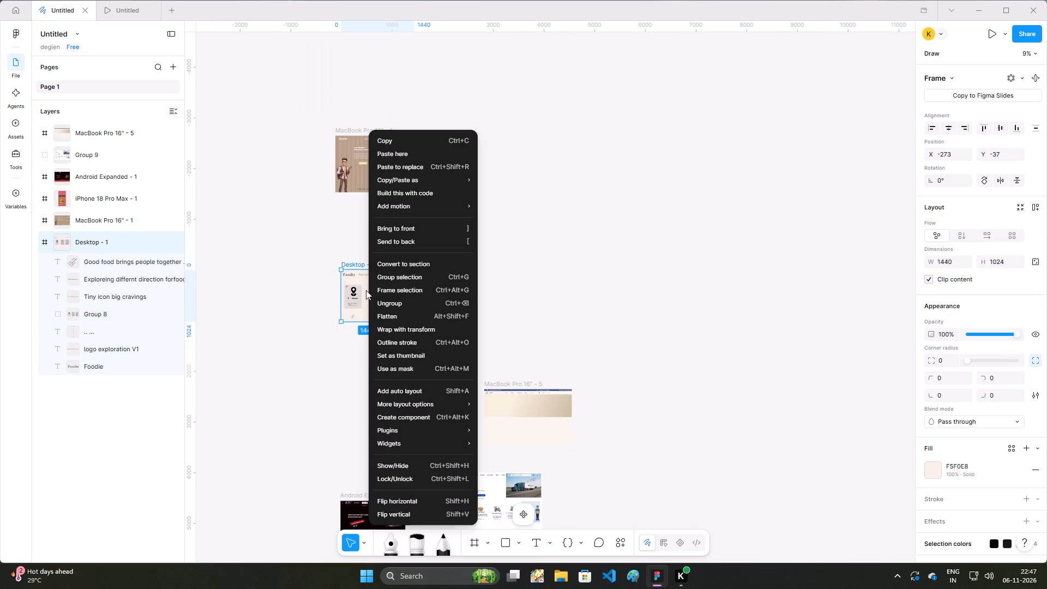
left_click(418, 279)
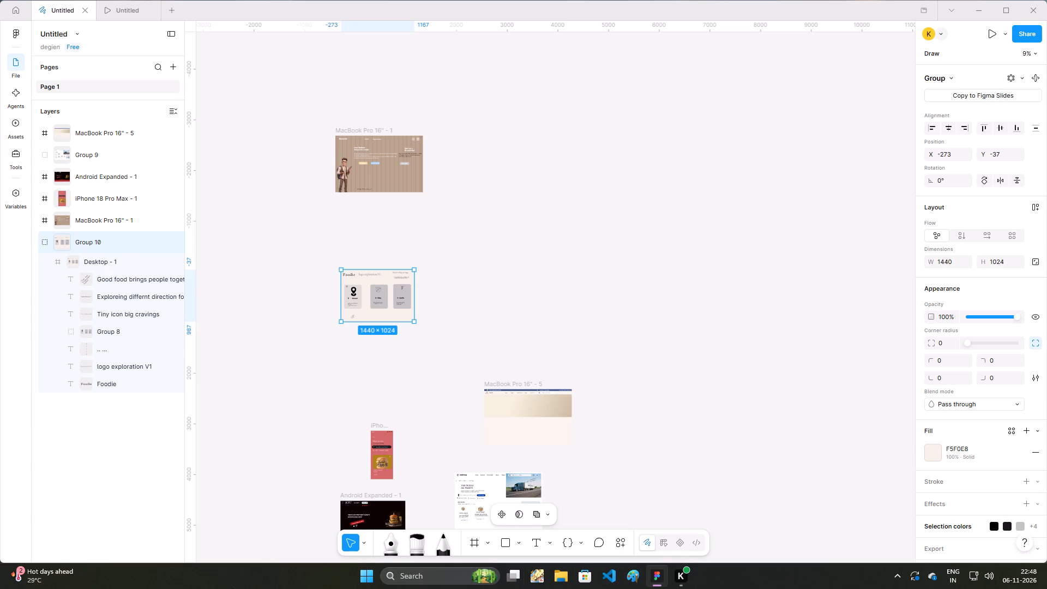
Select the whole brown MacBook Pro 16" - 1 frame with its contents and group it.
left_click_drag(472, 207, 453, 206)
left_click_drag(425, 203, 378, 189)
left_click_drag(358, 176, 489, 178)
left_click(450, 101)
left_click_drag(441, 110, 382, 159)
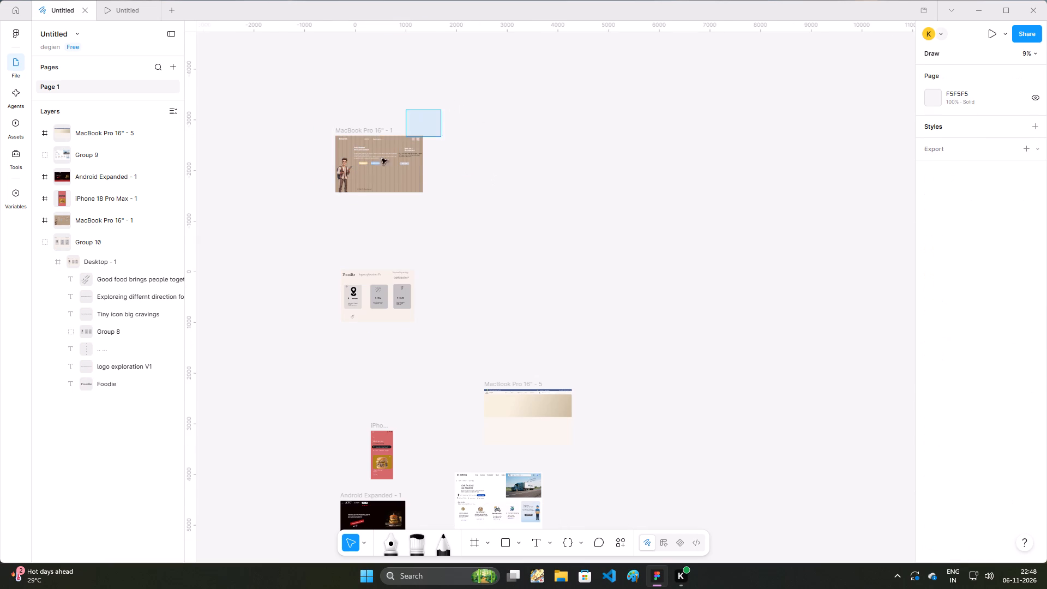
left_click_drag(382, 159, 344, 195)
left_click_drag(344, 195, 329, 199)
left_click_drag(329, 199, 335, 187)
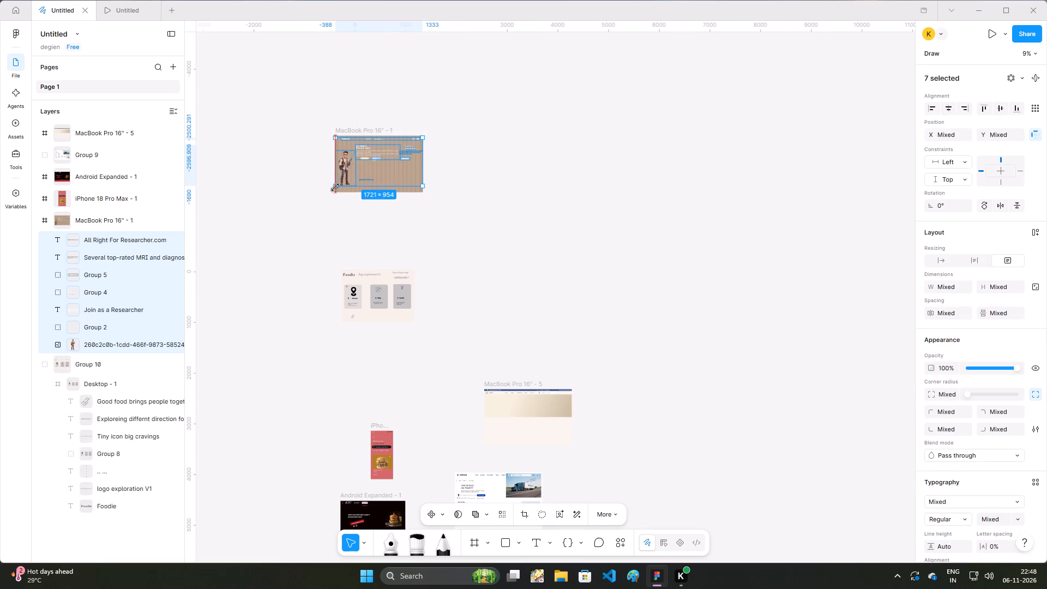
left_click_drag(335, 187, 333, 193)
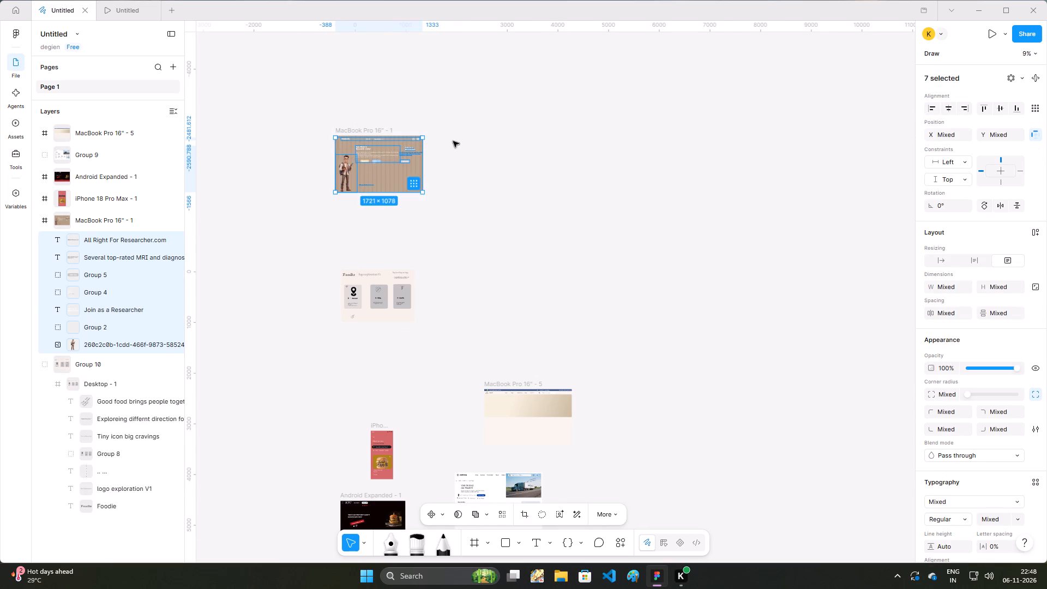
left_click_drag(494, 95, 296, 213)
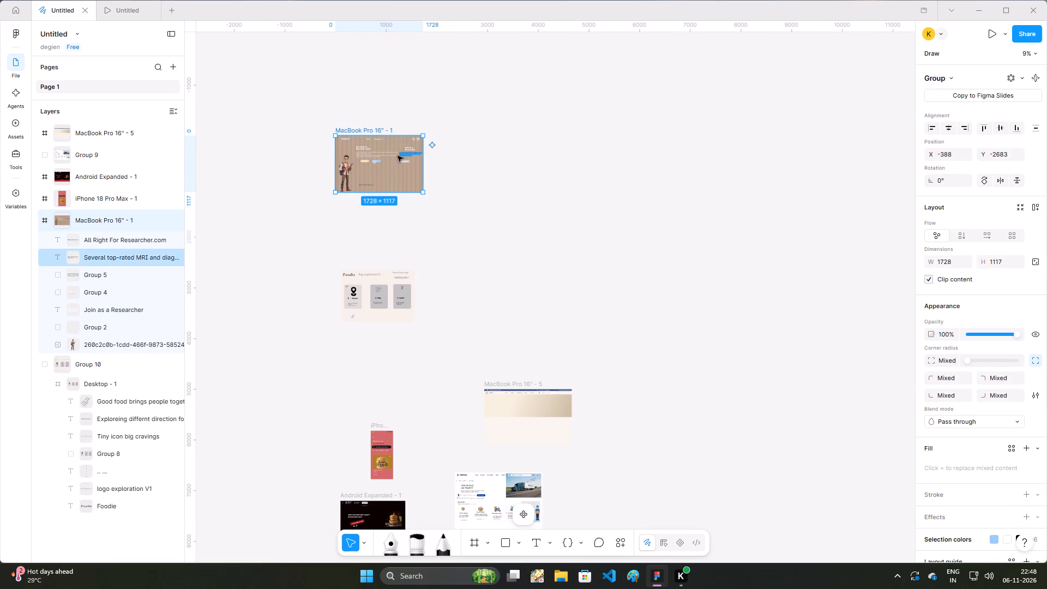
right_click(381, 165)
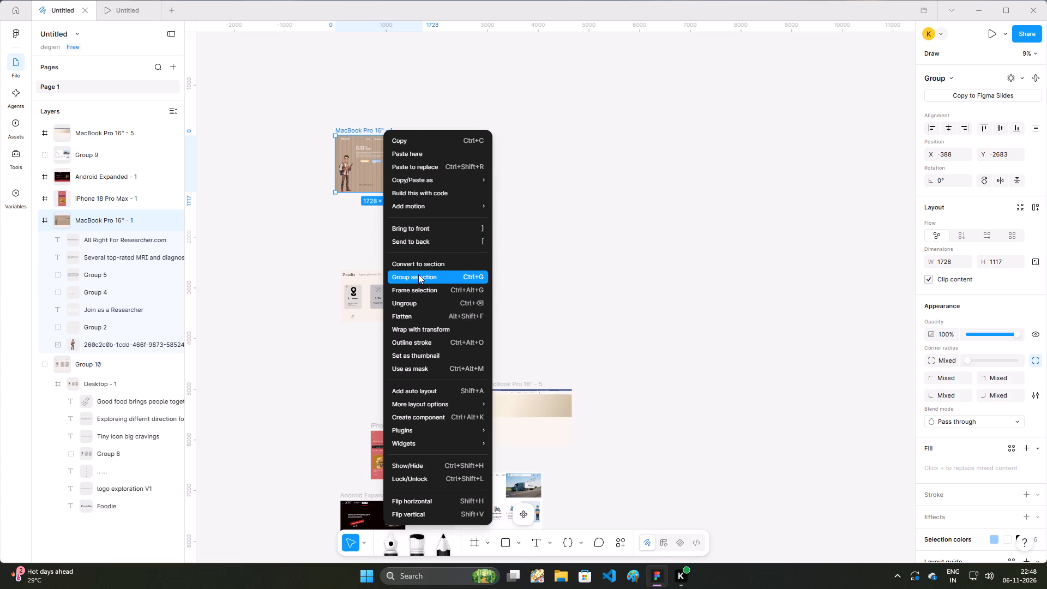
left_click(422, 280)
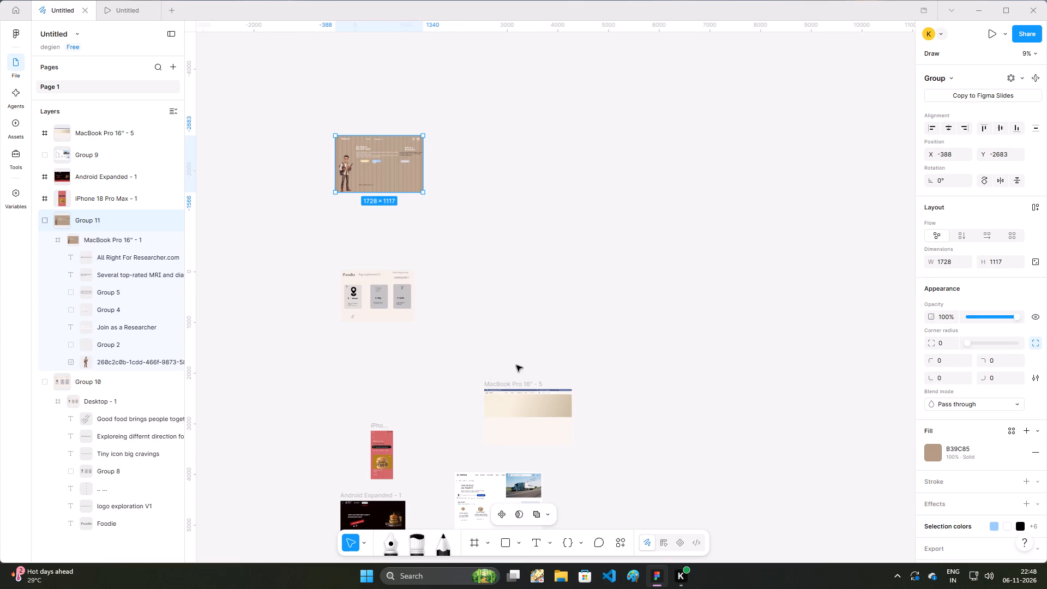
Select the whole cream MacBook Pro 16" - 5 frame and group it.
scroll(530, 361, "down", 3)
left_click_drag(696, 327, 677, 326)
left_click_drag(656, 326, 467, 406)
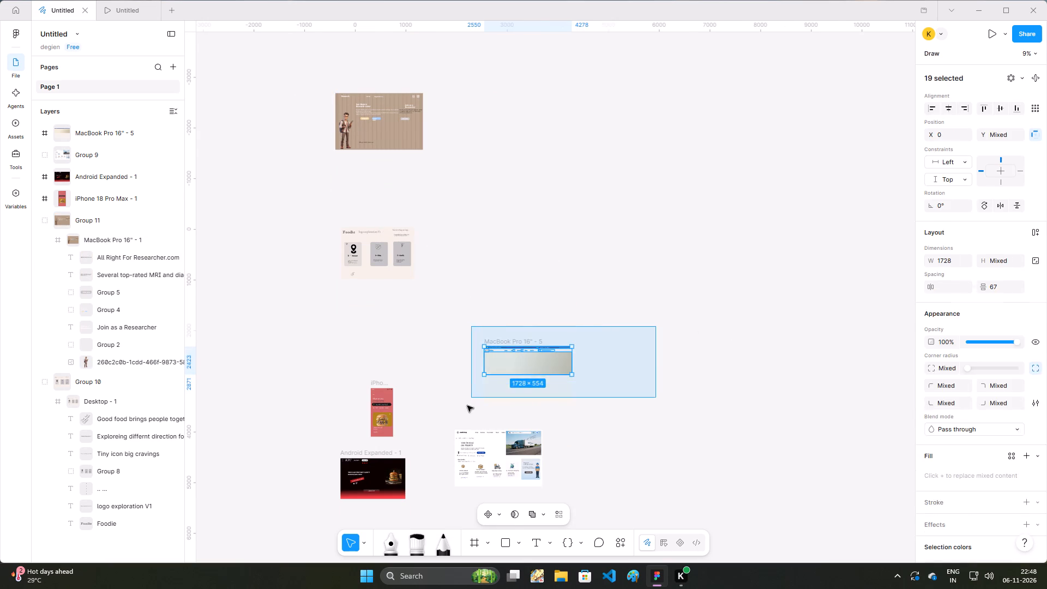
left_click_drag(467, 406, 481, 404)
right_click(513, 374)
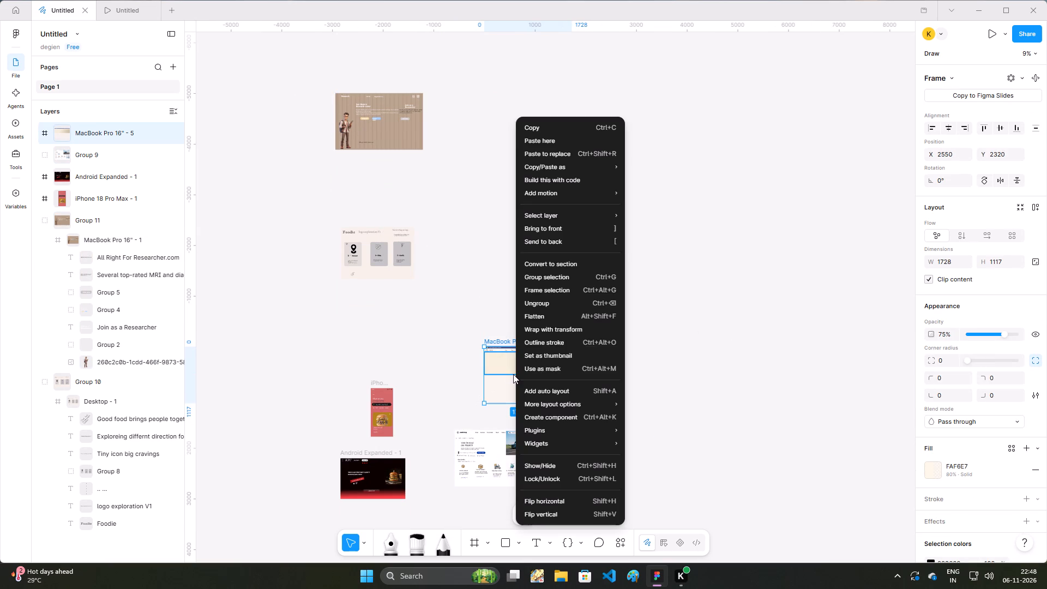
left_click(580, 276)
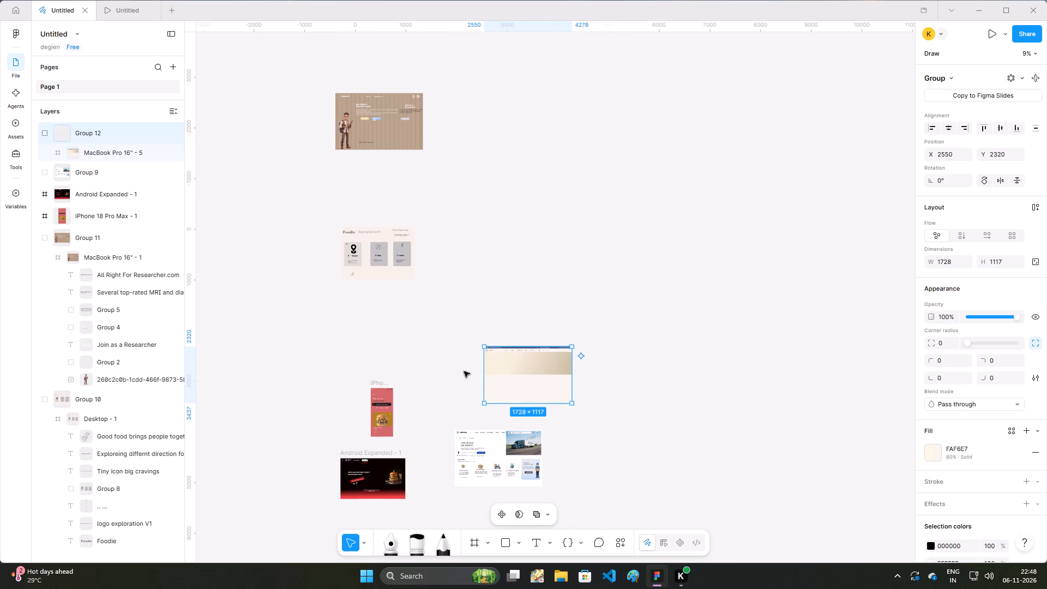
Select the red iPhone 18 Pro Max - 1 frame and group it.
left_click_drag(418, 372, 357, 439)
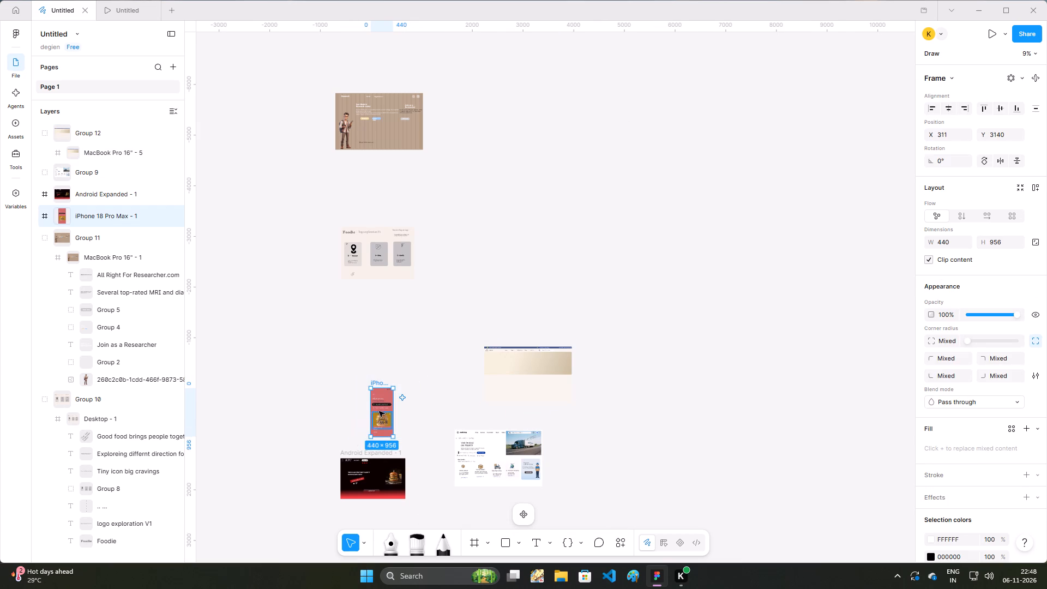
right_click(379, 411)
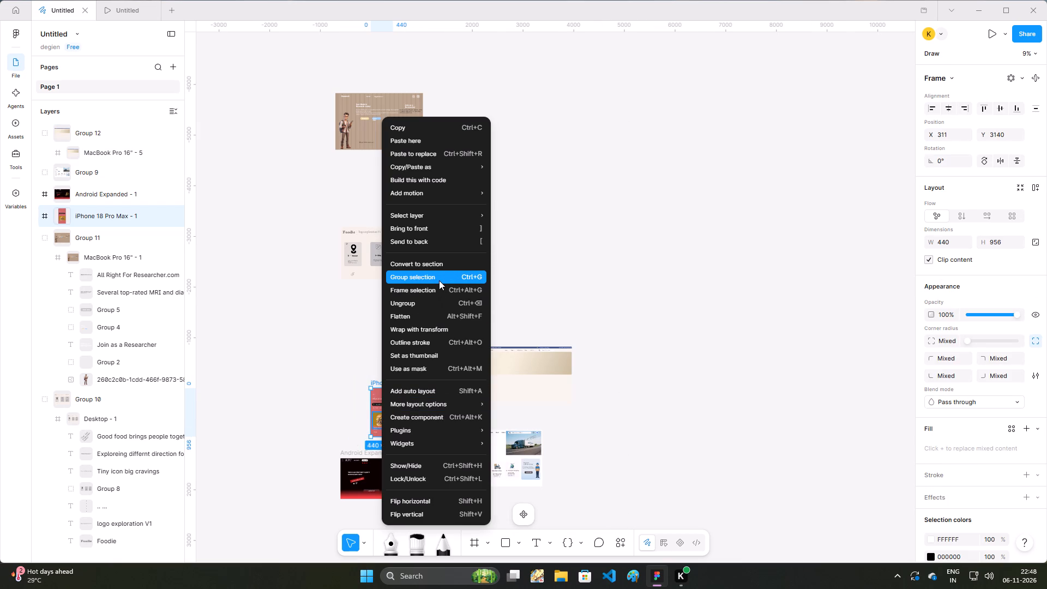
double_click(439, 280)
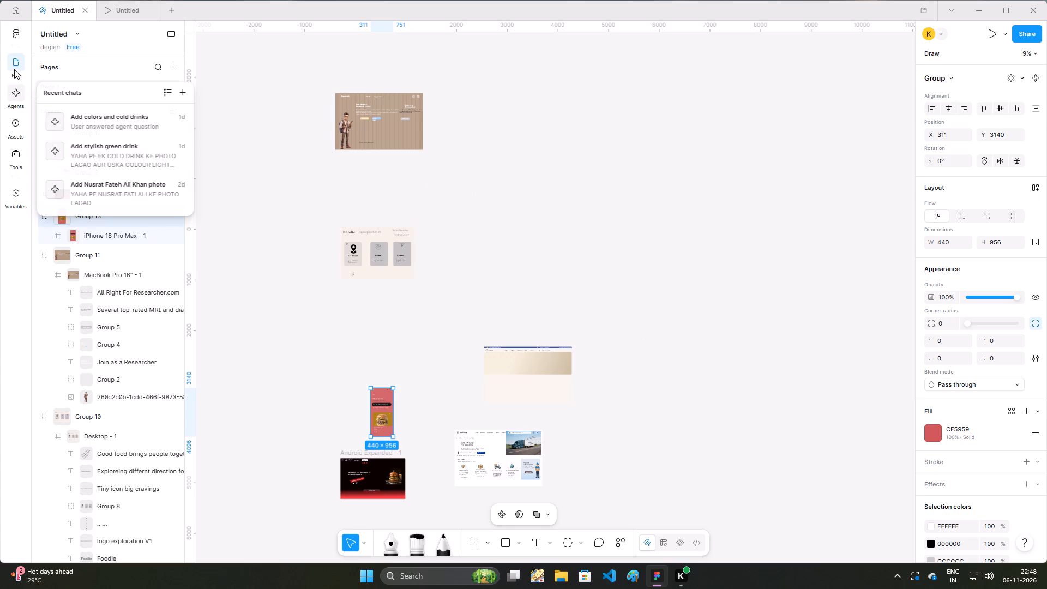
Group all the layers inside the Android Expanded - 1 KFC frame.
scroll(31, 358, "down", 3)
scroll(341, 367, "down", 3)
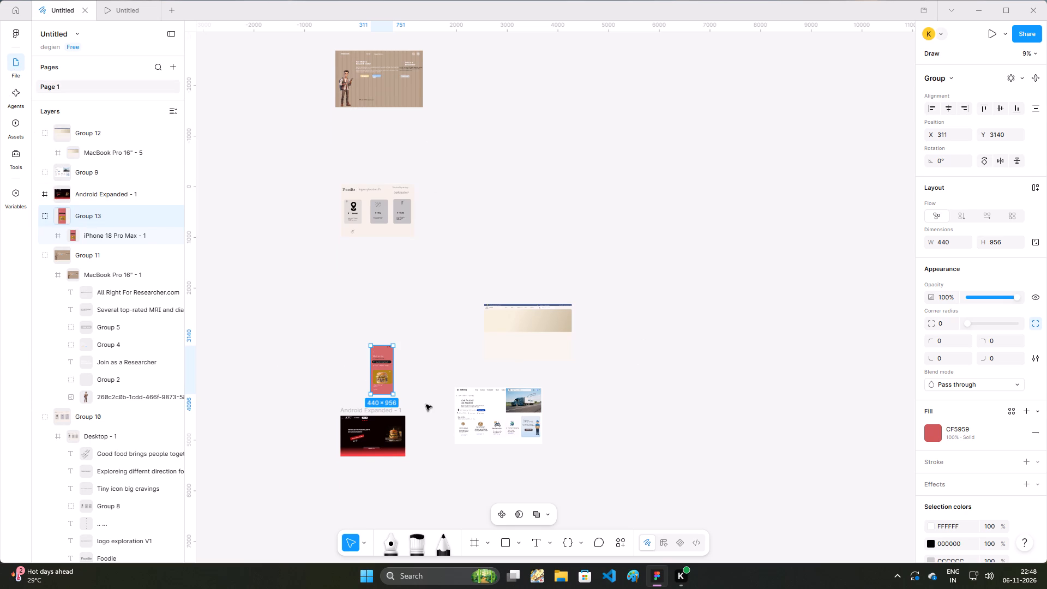
left_click_drag(434, 391, 378, 424)
left_click_drag(439, 409, 369, 437)
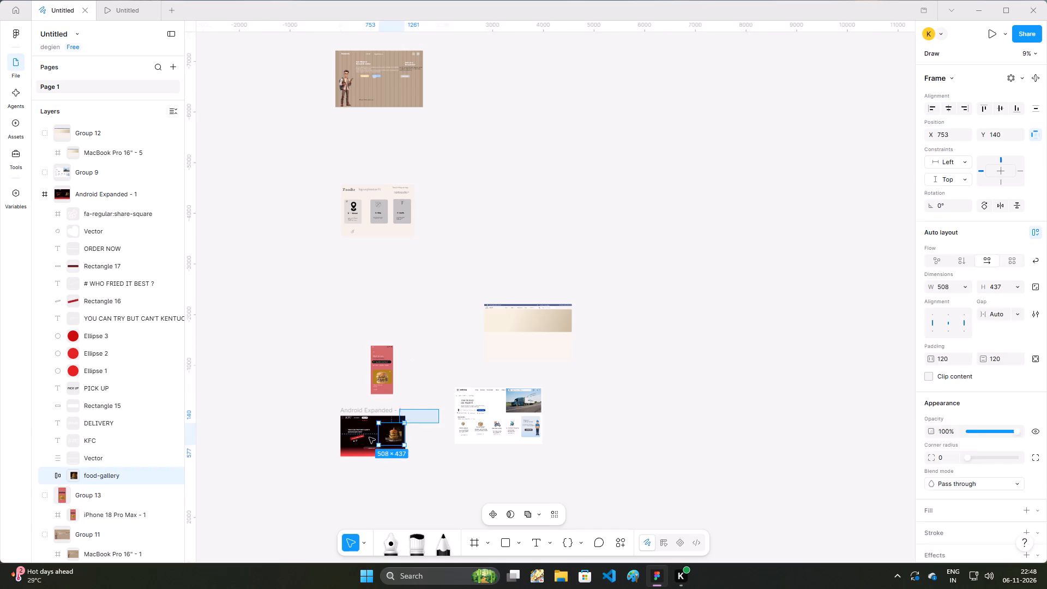
left_click_drag(369, 437, 332, 456)
right_click(359, 443)
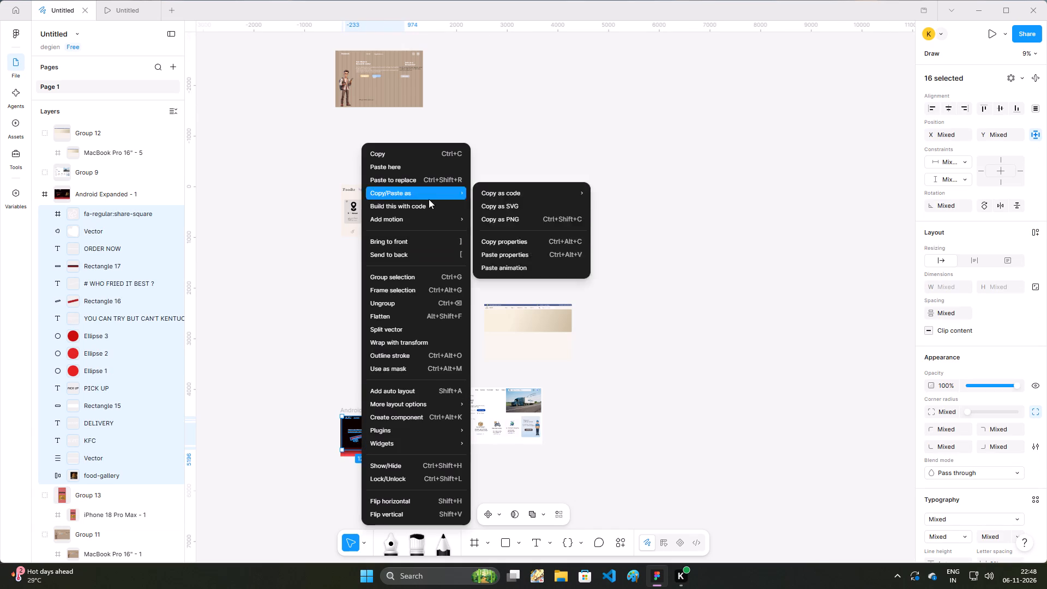
left_click(418, 274)
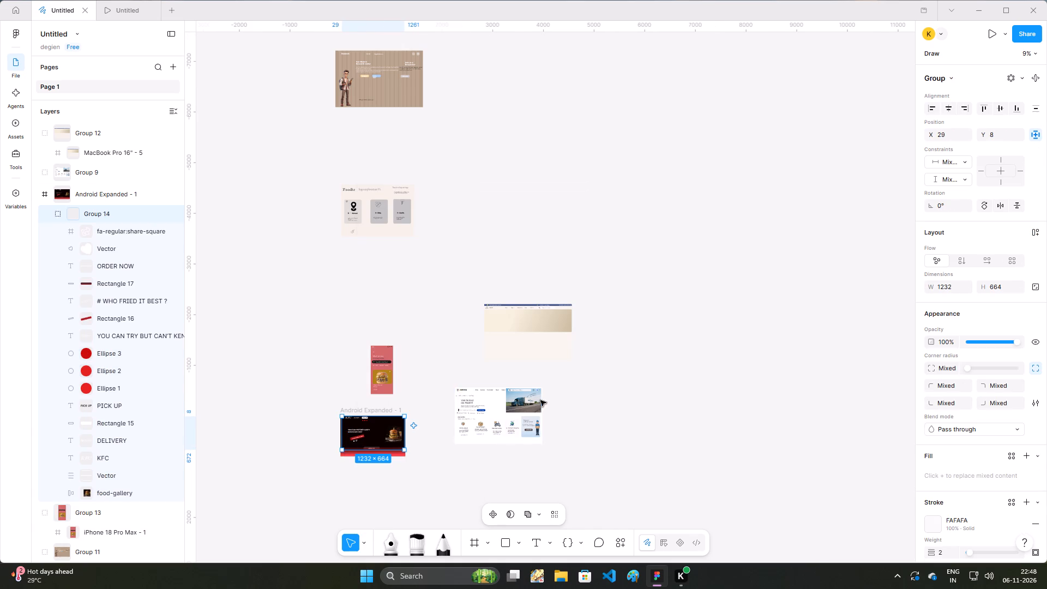
Select only the white truck design, Group 9, and wrap it in a group.
left_click_drag(581, 360, 490, 440)
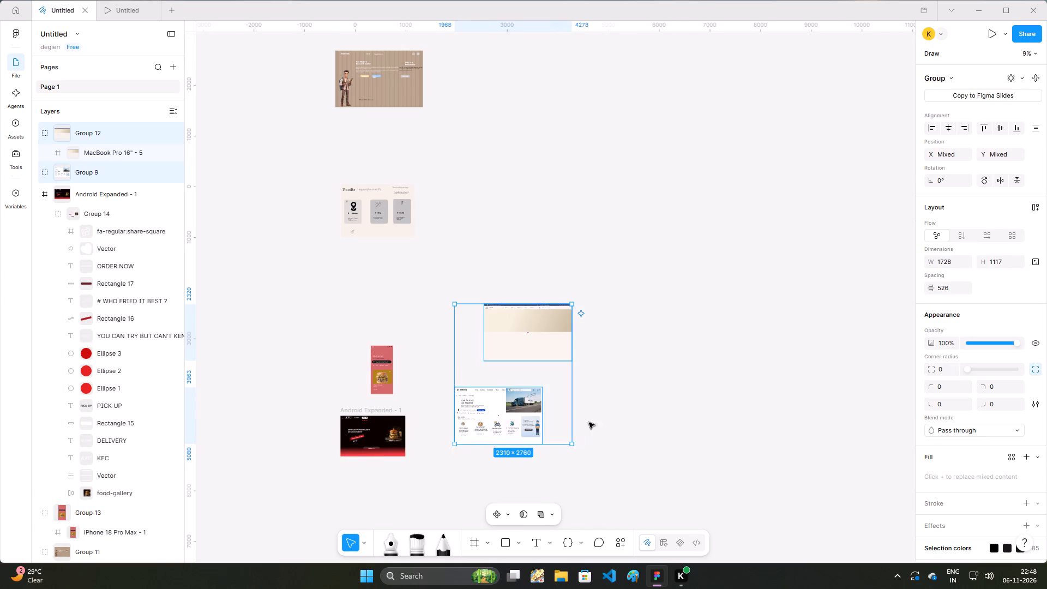
left_click(628, 393)
left_click_drag(596, 393, 436, 454)
right_click(494, 419)
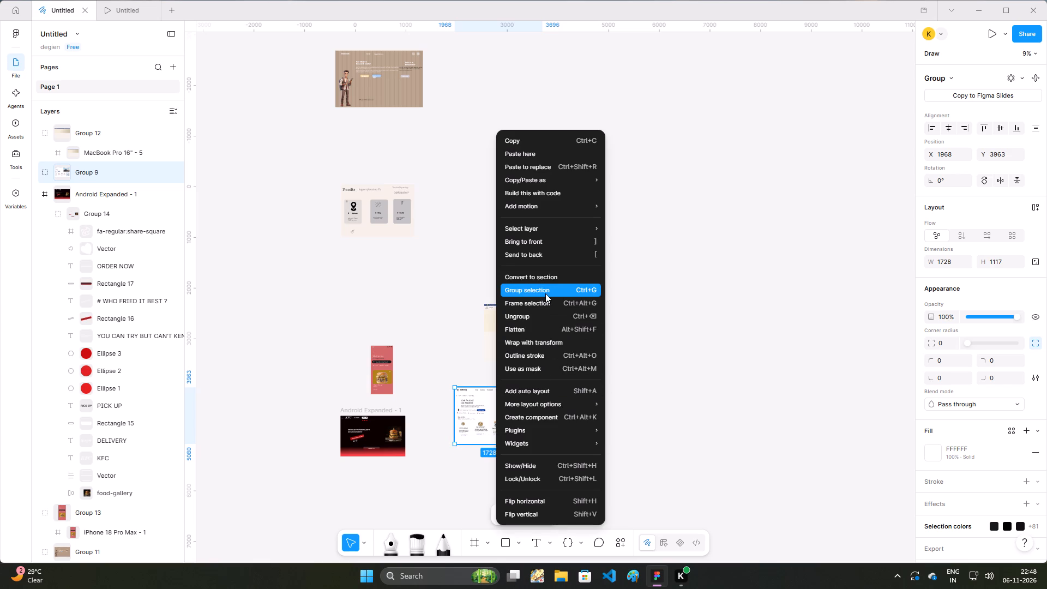
left_click(545, 293)
Move the Foodie group up beside the brown MacBook Pro 16" - 1 design, to X 1610, Y -2590.
left_click_drag(373, 236, 455, 111)
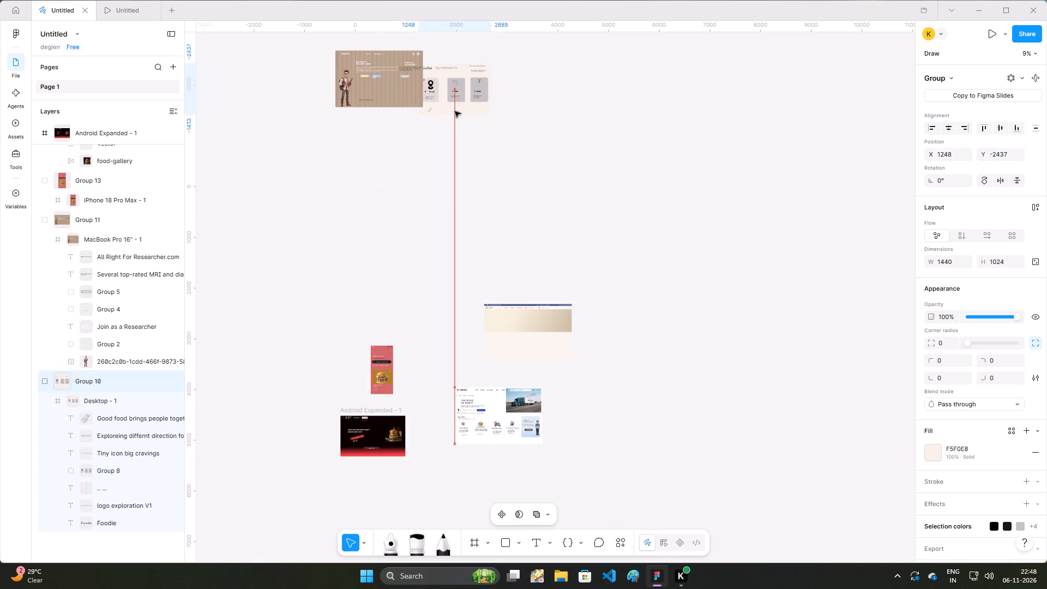
left_click_drag(455, 111, 468, 107)
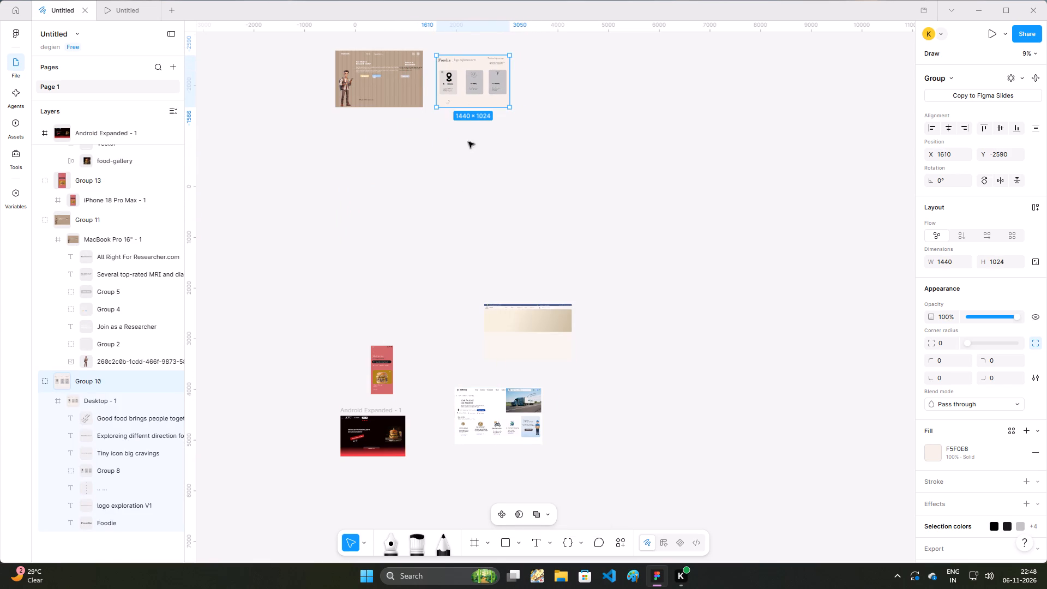
Move the iPhone 18 Pro Max - 1 frame directly below the brown MacBook design, aligned to its left edge at X -388, Y -1434.
left_click(381, 367)
left_click_drag(381, 367, 341, 144)
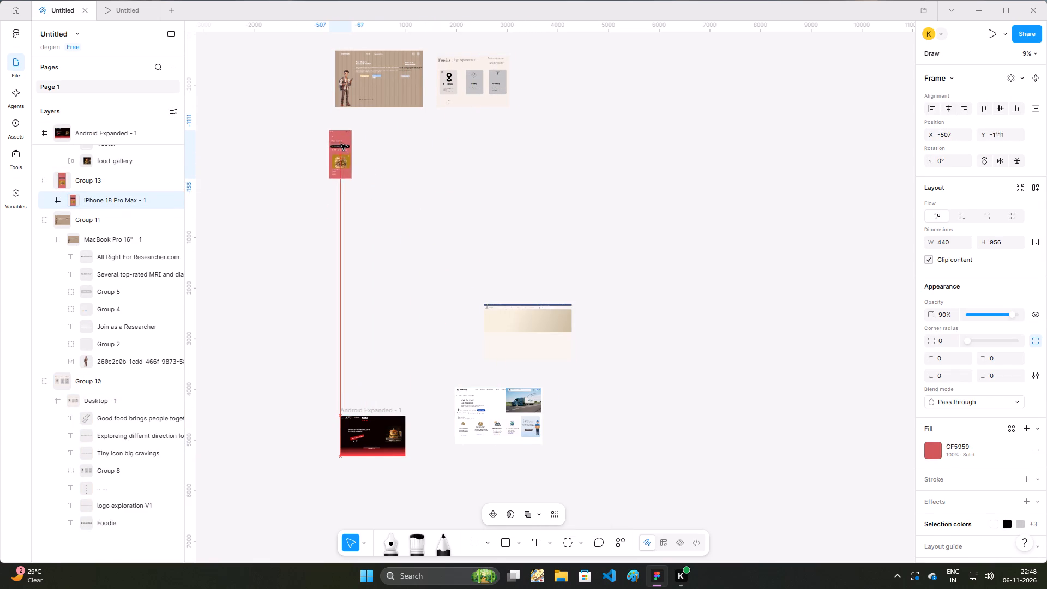
left_click_drag(341, 144, 345, 135)
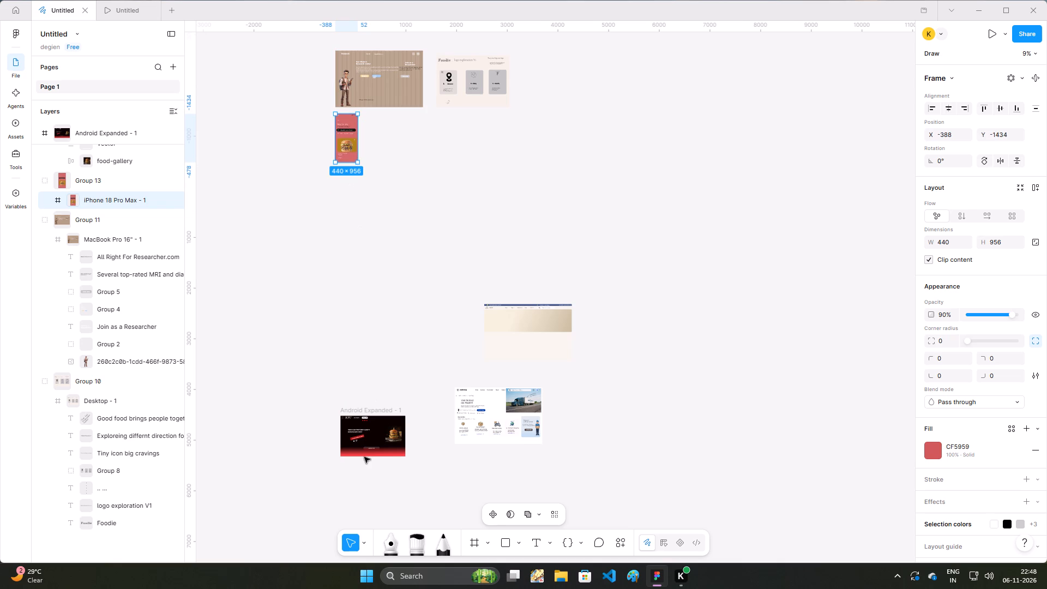
Select the whole Android Expanded - 1 frame, including its background, and group it.
left_click(365, 448)
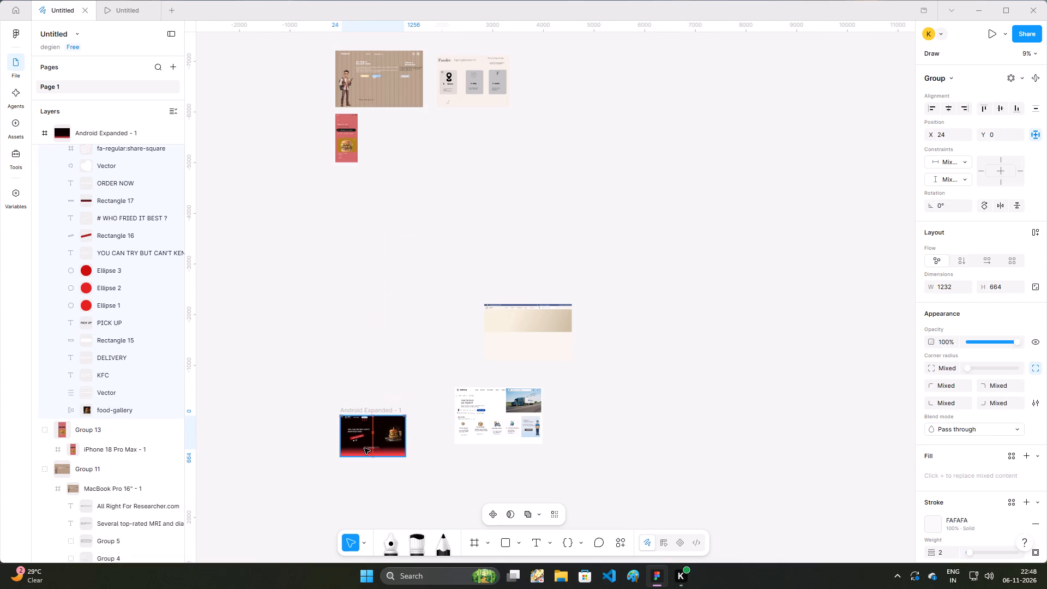
left_click_drag(428, 390, 319, 473)
right_click(380, 422)
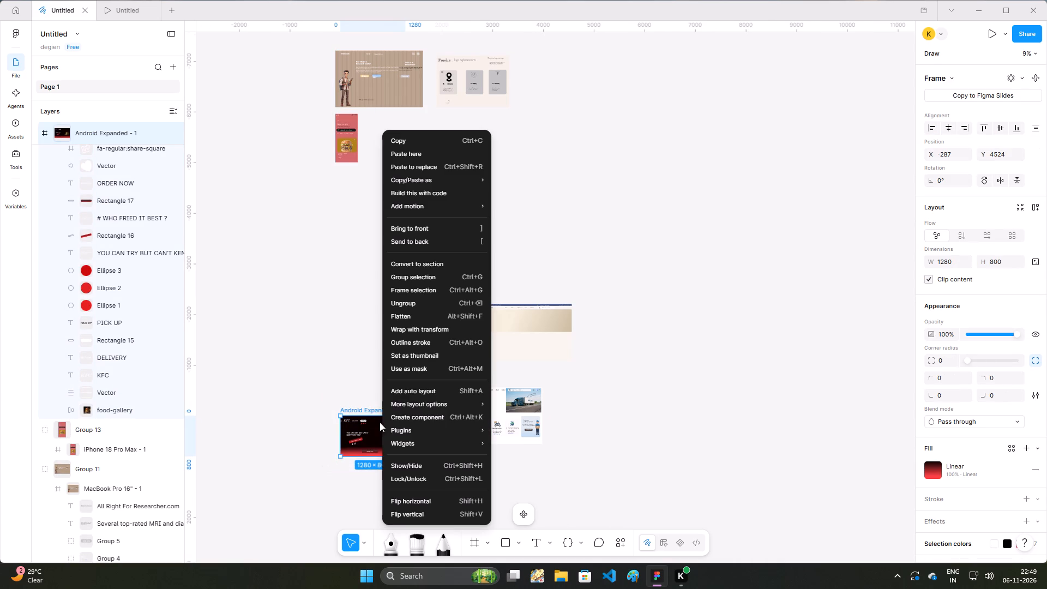
left_click(414, 281)
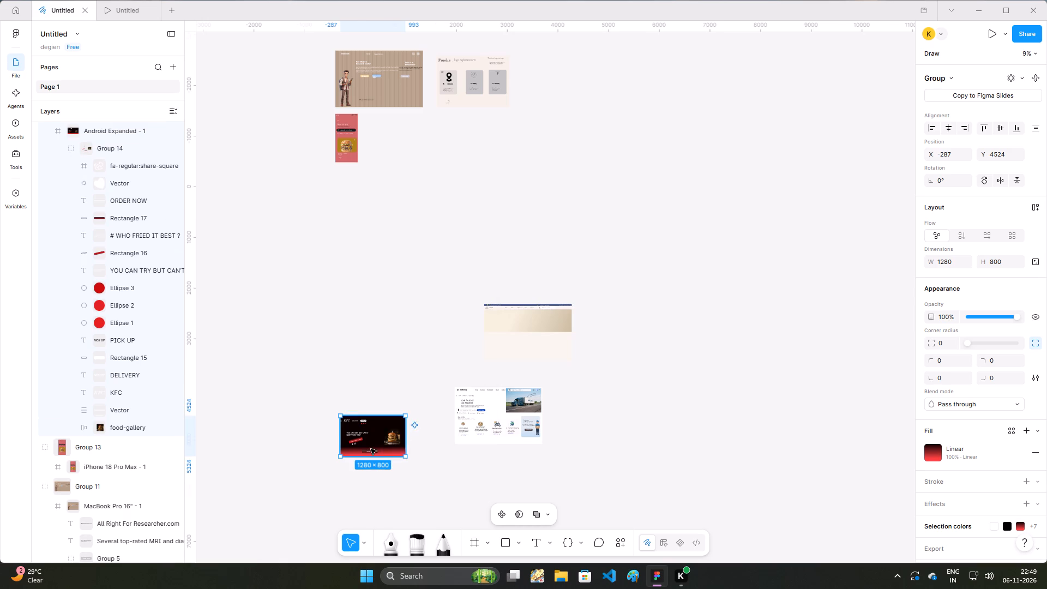
Move the Android Expanded - 1 group beside the iPhone design, bottom edges aligned, at X 187, Y -1278.
left_click_drag(370, 449, 401, 157)
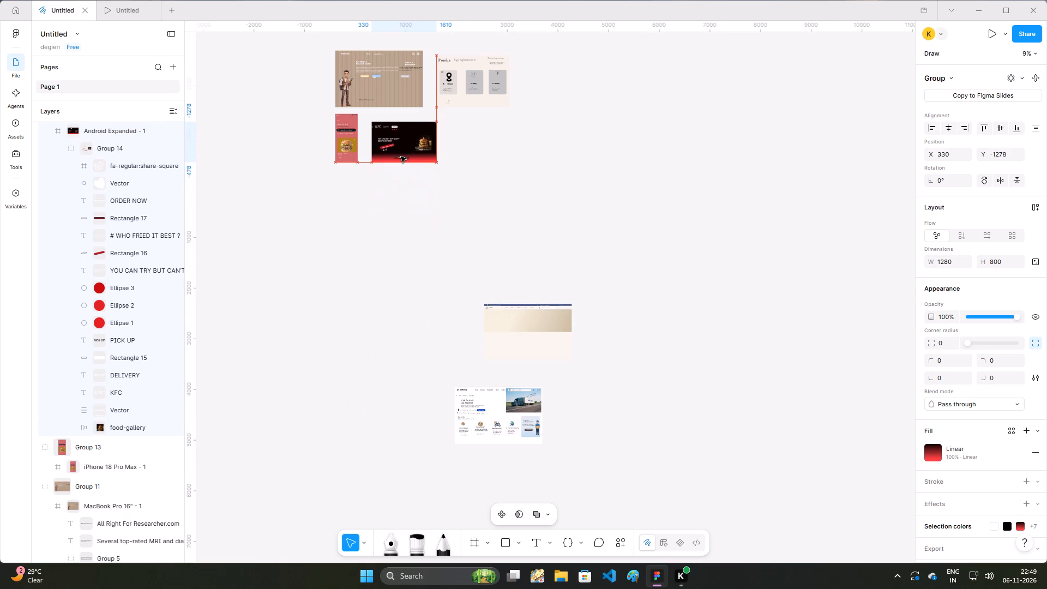
left_click_drag(401, 157, 394, 157)
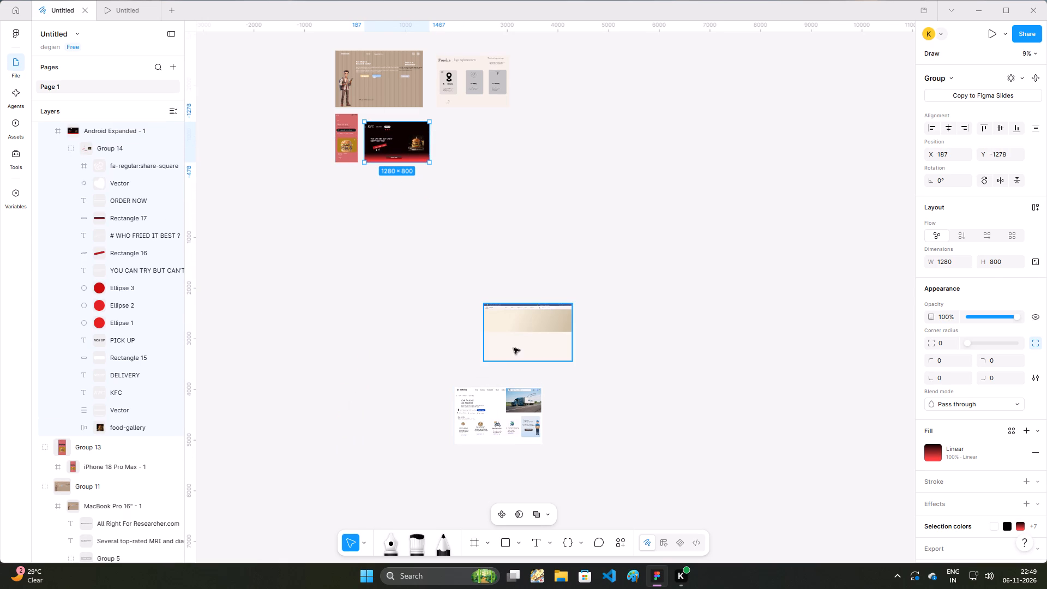
Move the cream MacBook Pro 16" - 5 design below the Foodie design, beside the Android one, and deselect it.
left_click(514, 347)
left_click_drag(515, 344, 516, 321)
left_click_drag(514, 309, 500, 247)
left_click_drag(500, 245, 496, 273)
left_click(496, 273)
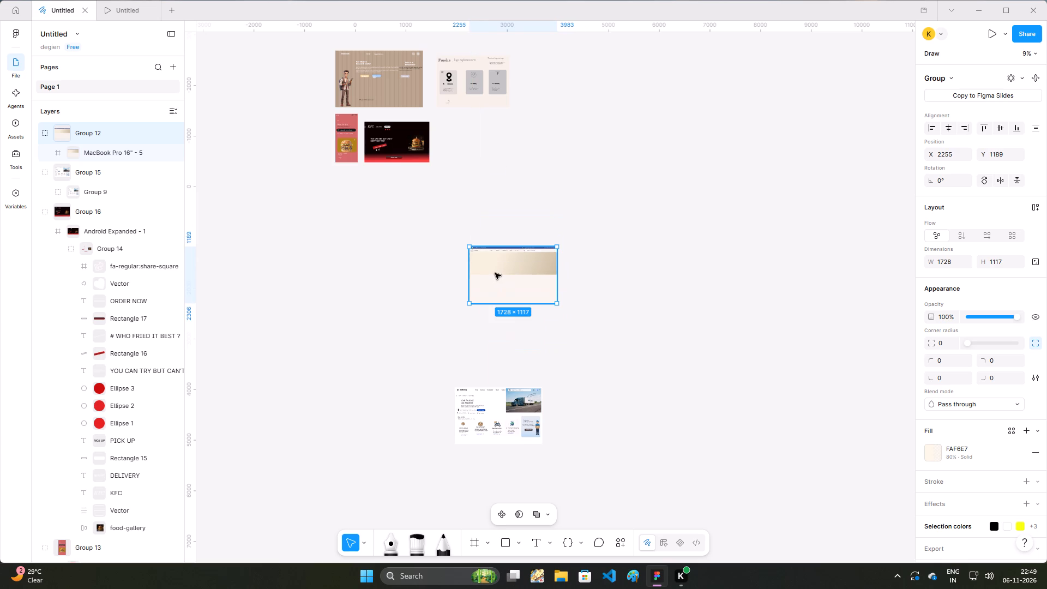
double_click(495, 273)
left_click_drag(495, 273, 489, 261)
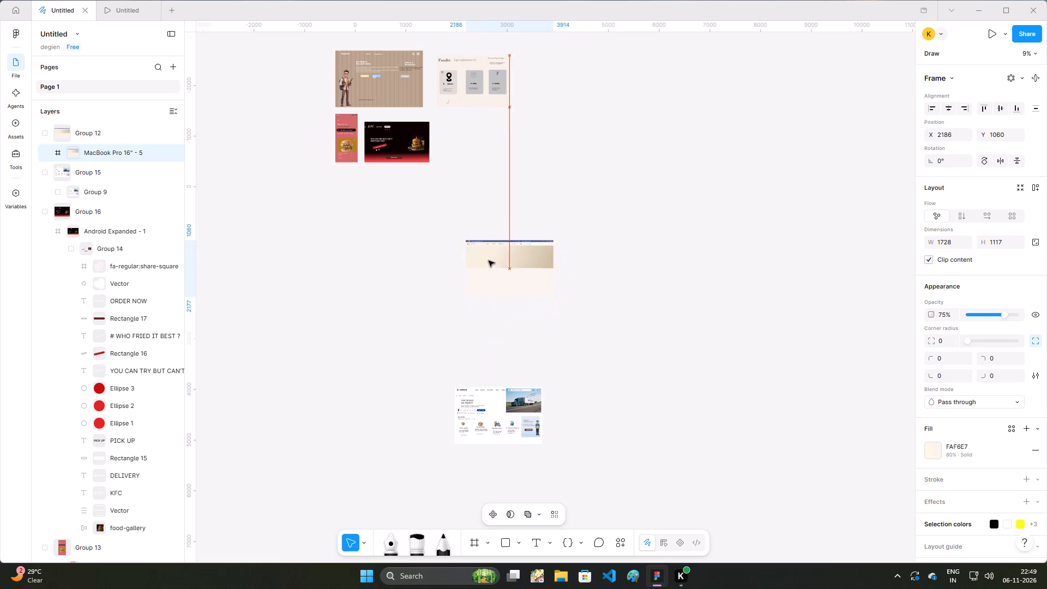
left_click_drag(489, 261, 490, 305)
left_click_drag(488, 287, 468, 131)
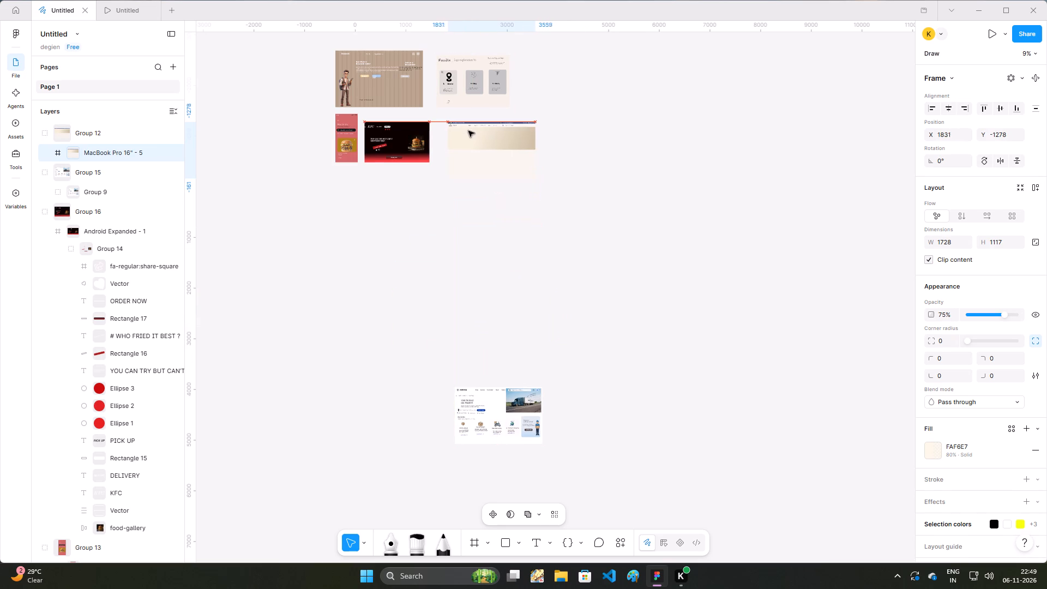
left_click_drag(468, 131, 461, 123)
left_click(474, 308)
Move the white truck design group below the iPhone and Android designs, to X -477, Y -346.
left_click_drag(504, 443, 513, 341)
left_click_drag(514, 329, 519, 261)
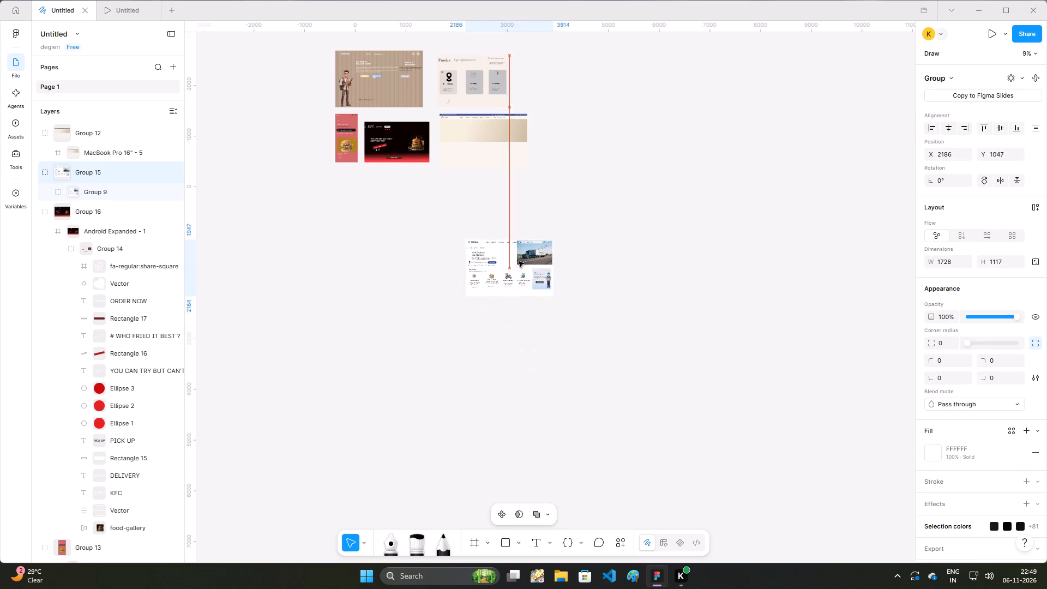
left_click_drag(519, 261, 591, 95)
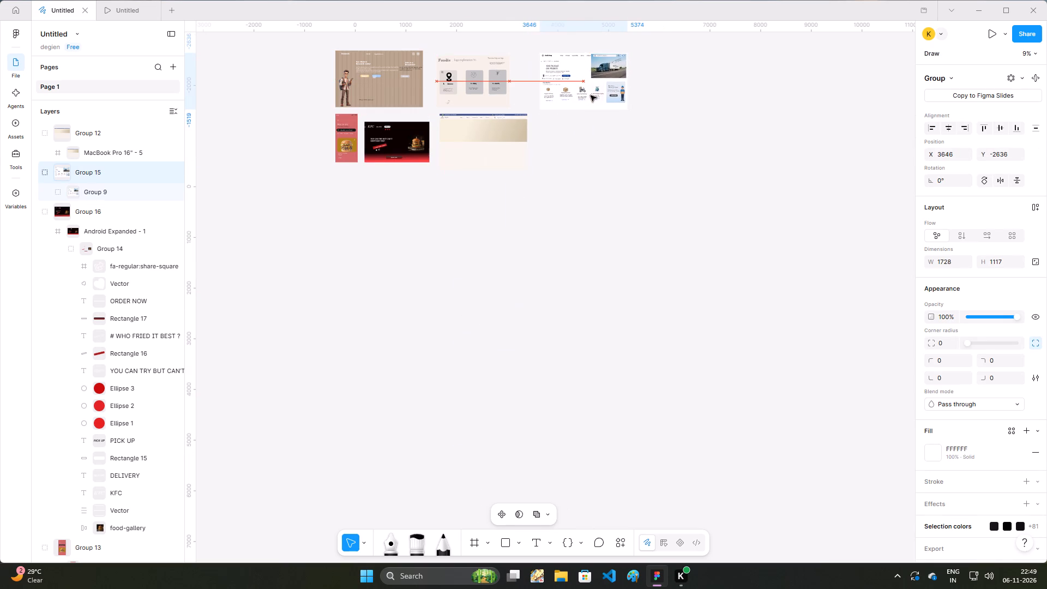
left_click_drag(591, 95, 579, 100)
left_click_drag(579, 100, 586, 147)
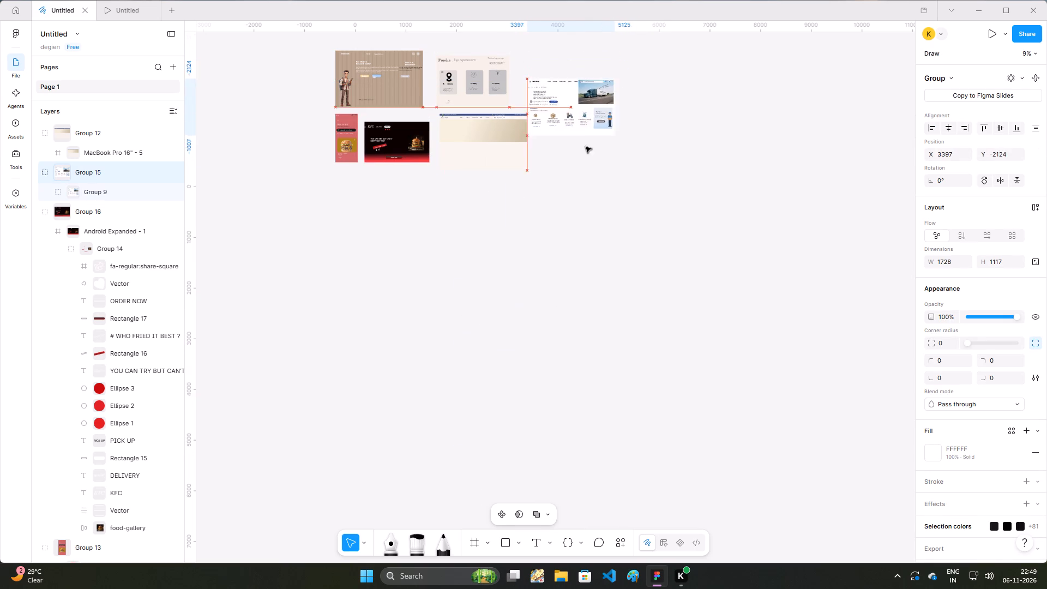
left_click_drag(586, 147, 357, 230)
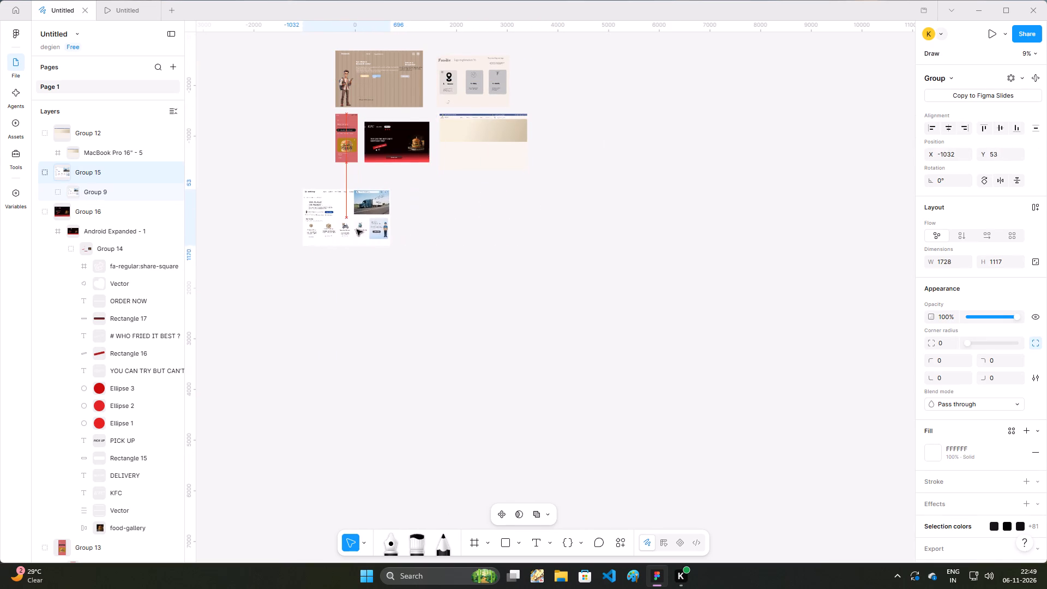
left_click_drag(357, 230, 382, 212)
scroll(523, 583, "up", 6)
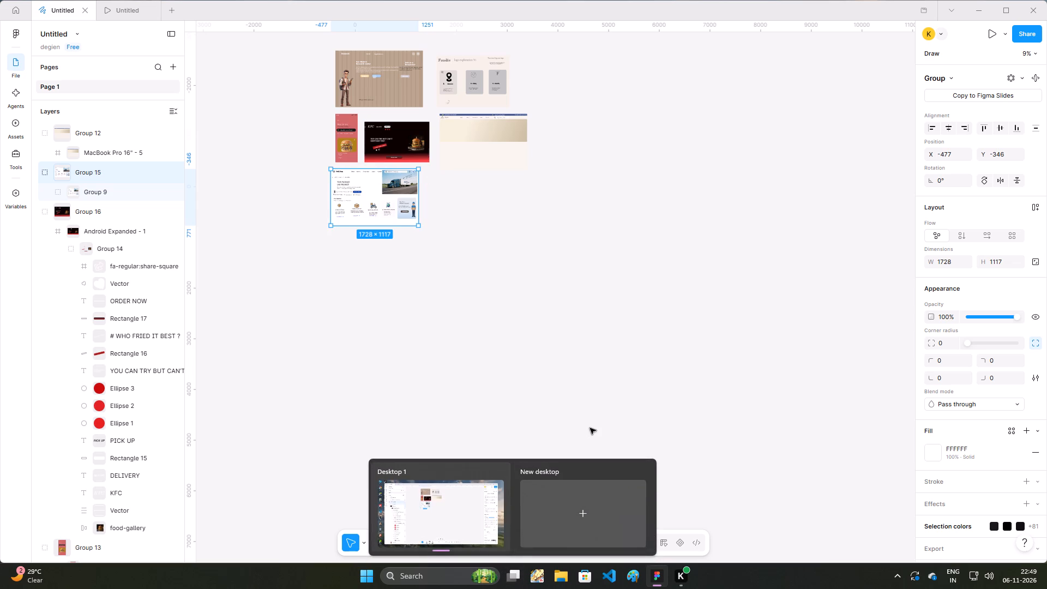
Nudge the white truck design group 5 px to the left, to X -482, and deselect it.
scroll(591, 424, "up", 2)
scroll(562, 438, "up", 8, "ctrl")
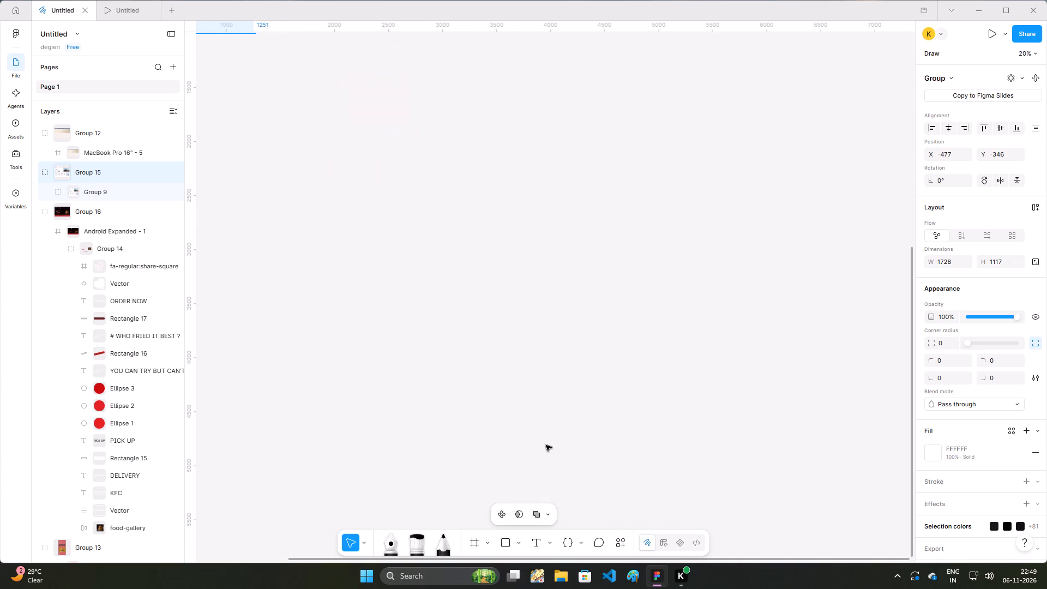
scroll(303, 396, "up", 3)
scroll(323, 354, "up", 11)
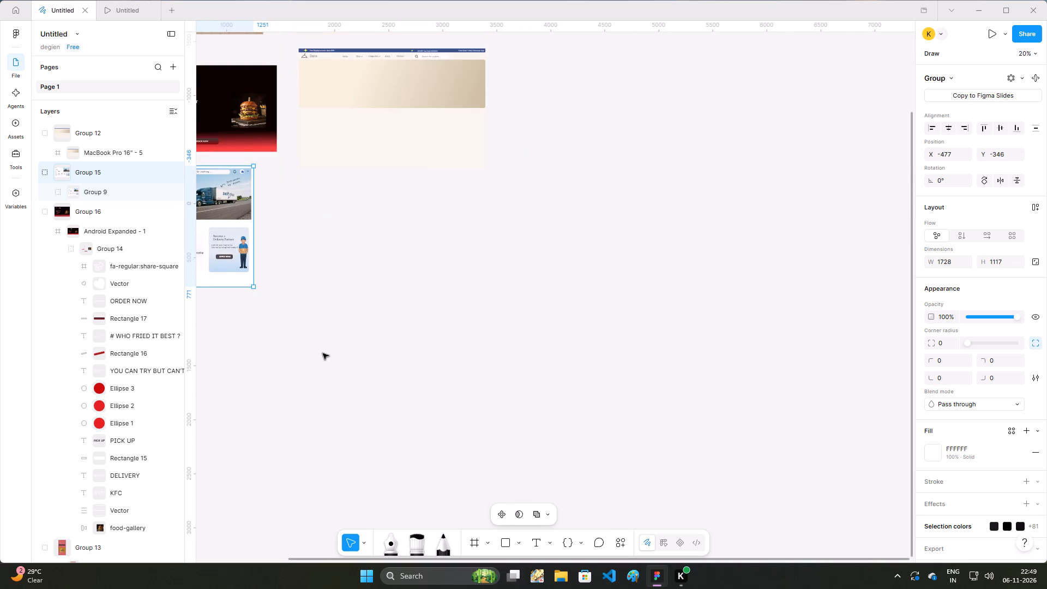
key("Left")
key("Left")
key("Left")
key("Left")
key("Left")
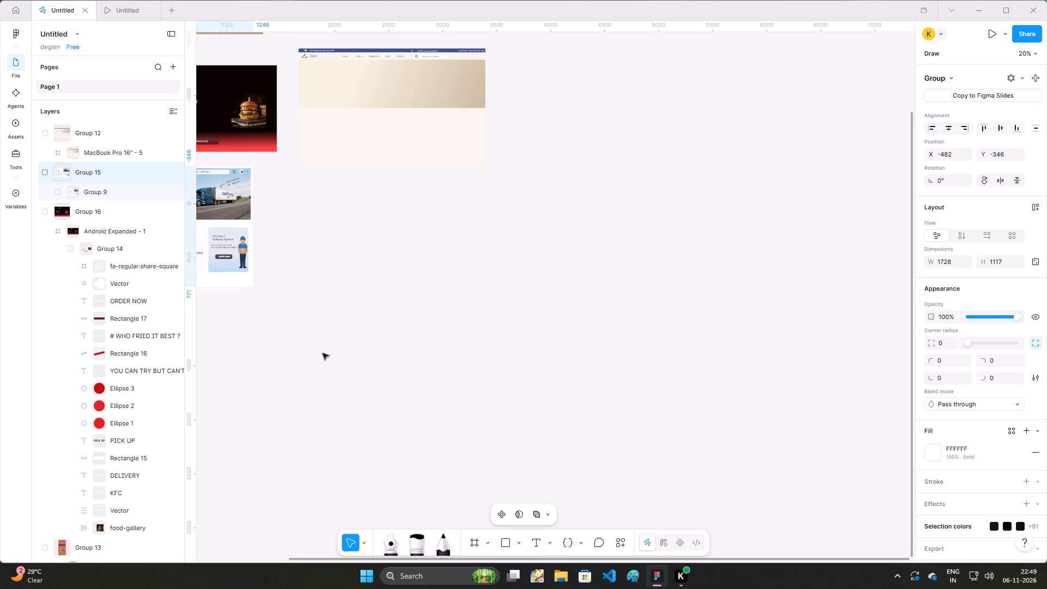
left_click(323, 353)
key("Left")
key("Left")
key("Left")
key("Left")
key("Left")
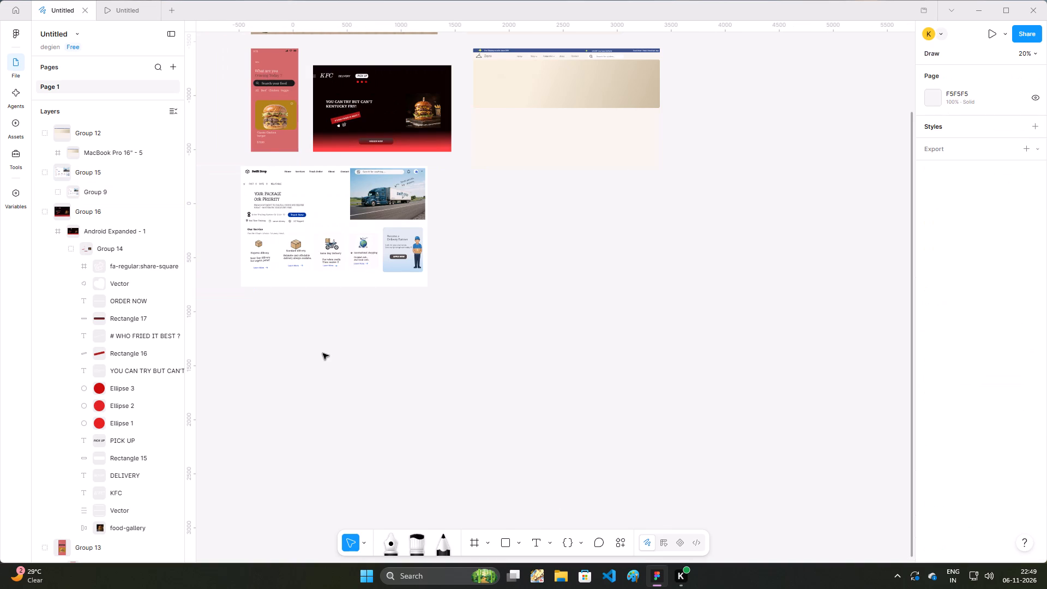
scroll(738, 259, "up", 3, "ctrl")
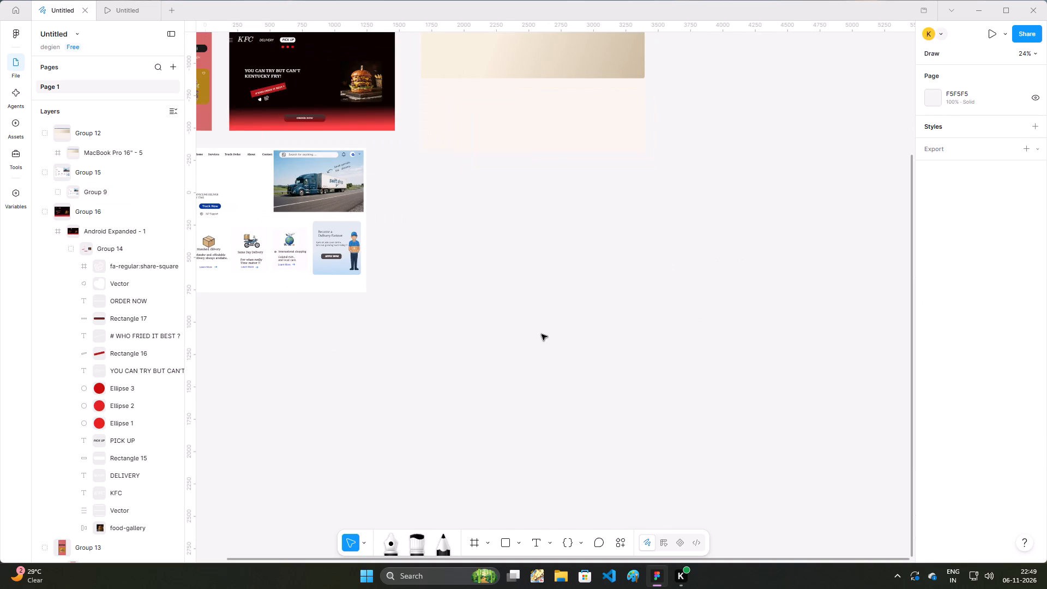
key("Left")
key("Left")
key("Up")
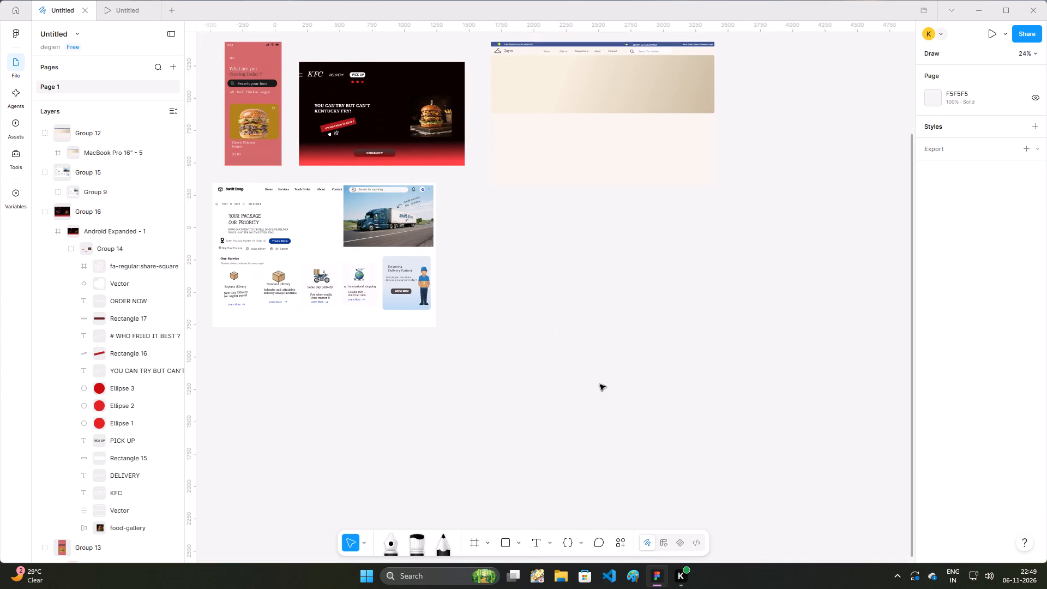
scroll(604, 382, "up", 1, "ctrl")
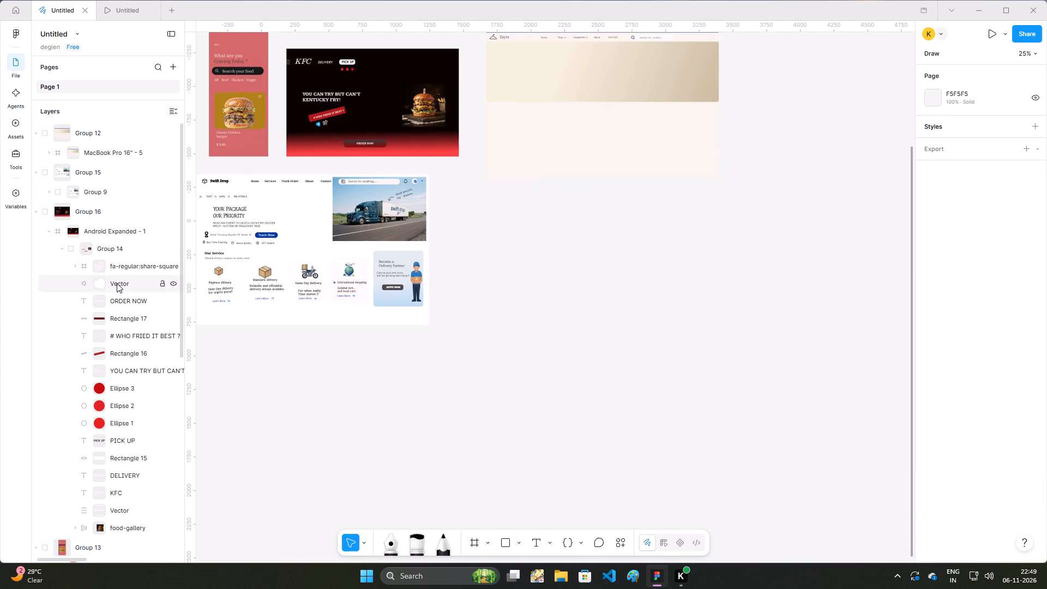
Collapse the layer trees of Groups 10, 11, 12, 13 and 15, and the Android Expanded - 1 frame inside Group 16.
left_click(51, 239)
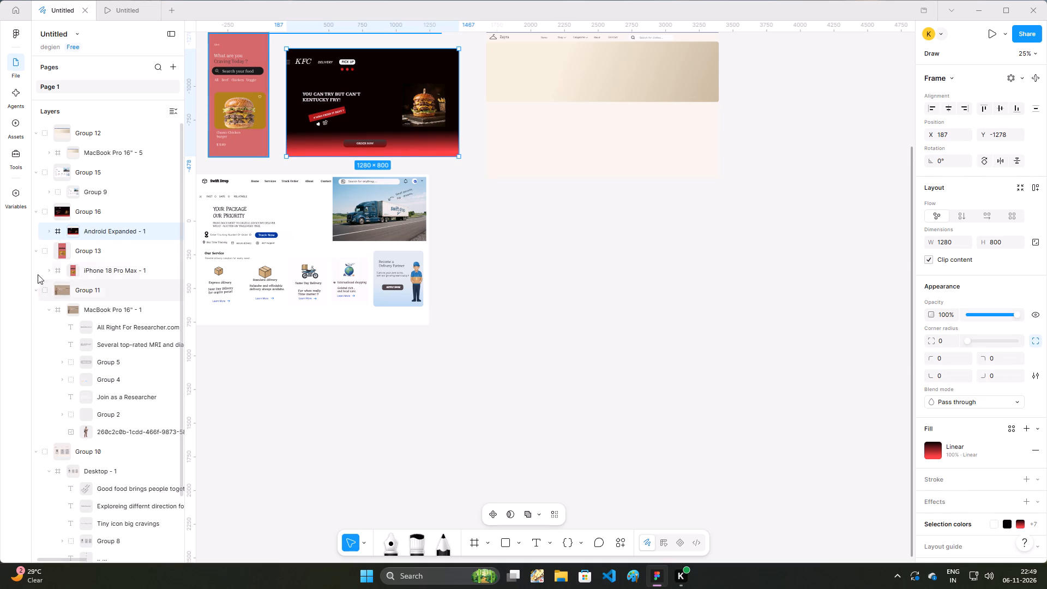
left_click(36, 253)
left_click(34, 273)
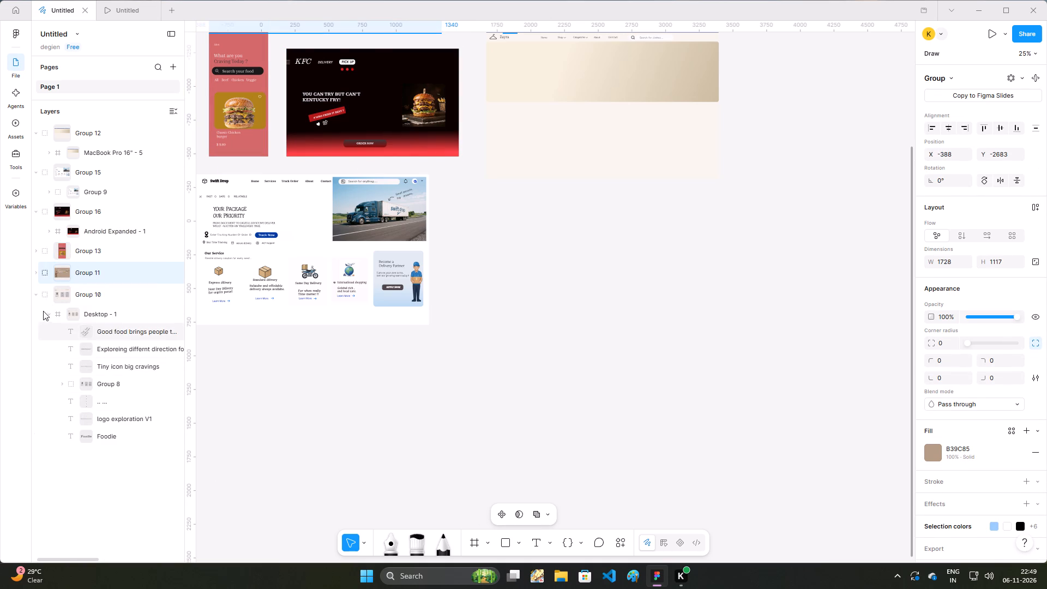
double_click(37, 317)
left_click(46, 310)
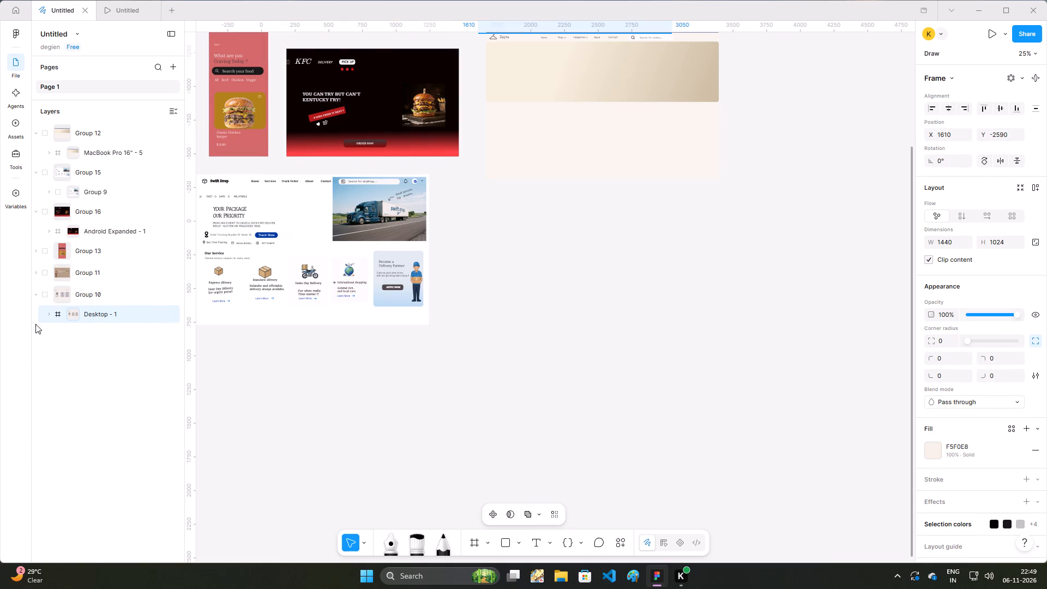
left_click(46, 393)
left_click(39, 176)
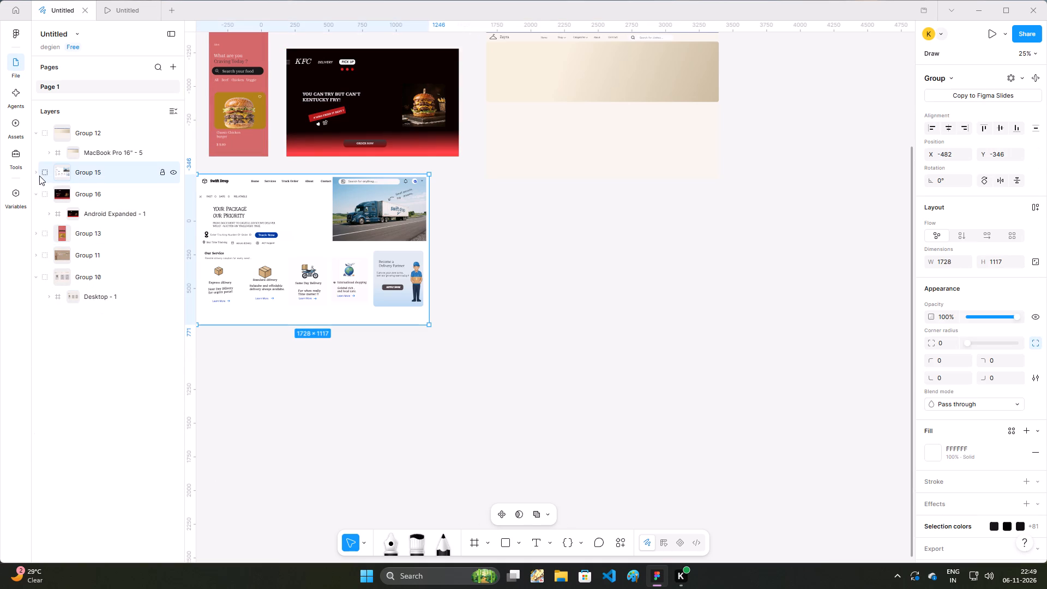
left_click(35, 133)
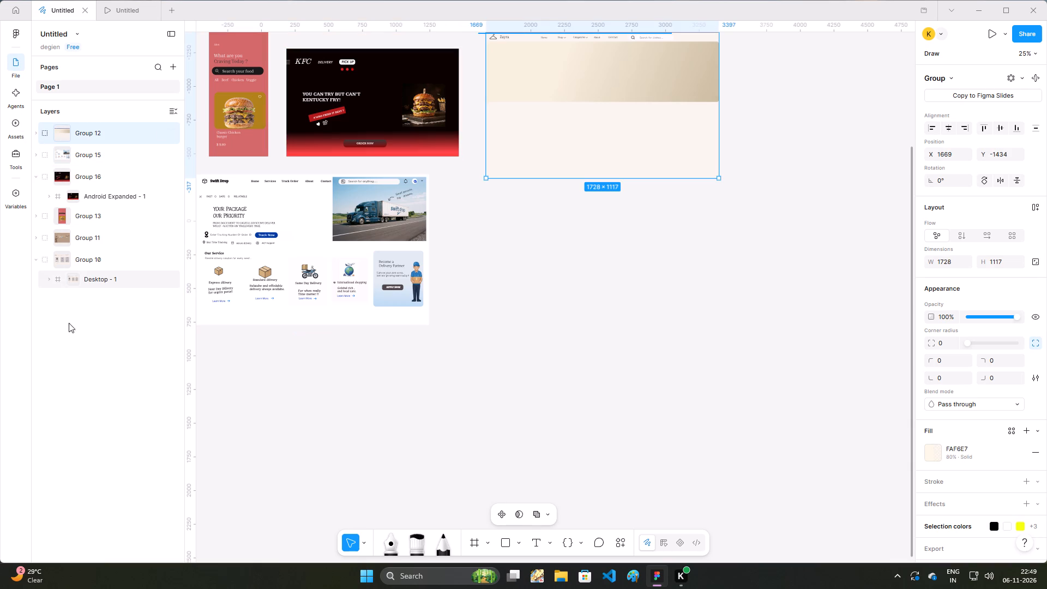
left_click(35, 264)
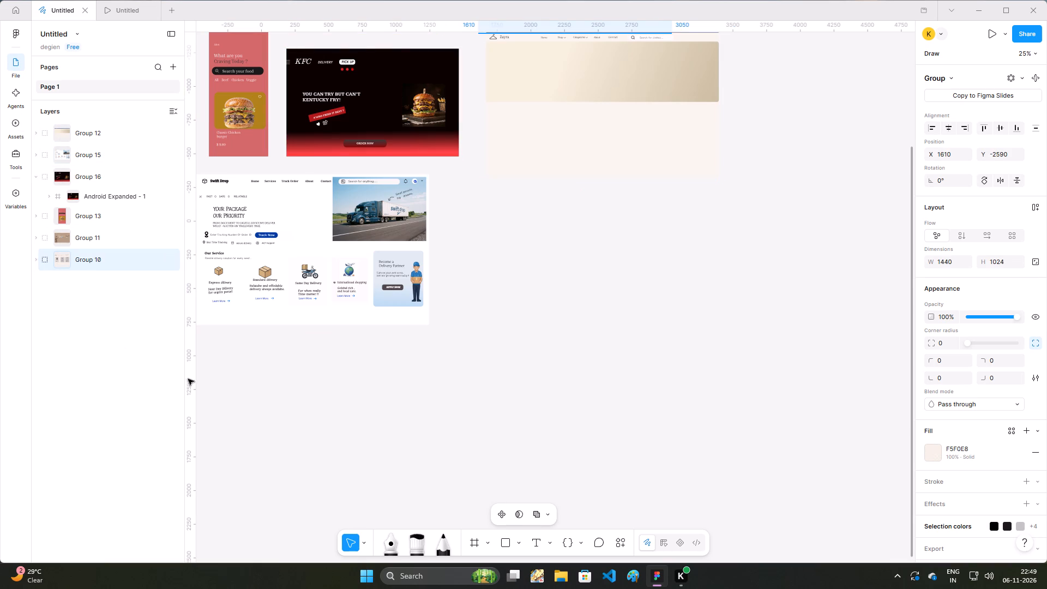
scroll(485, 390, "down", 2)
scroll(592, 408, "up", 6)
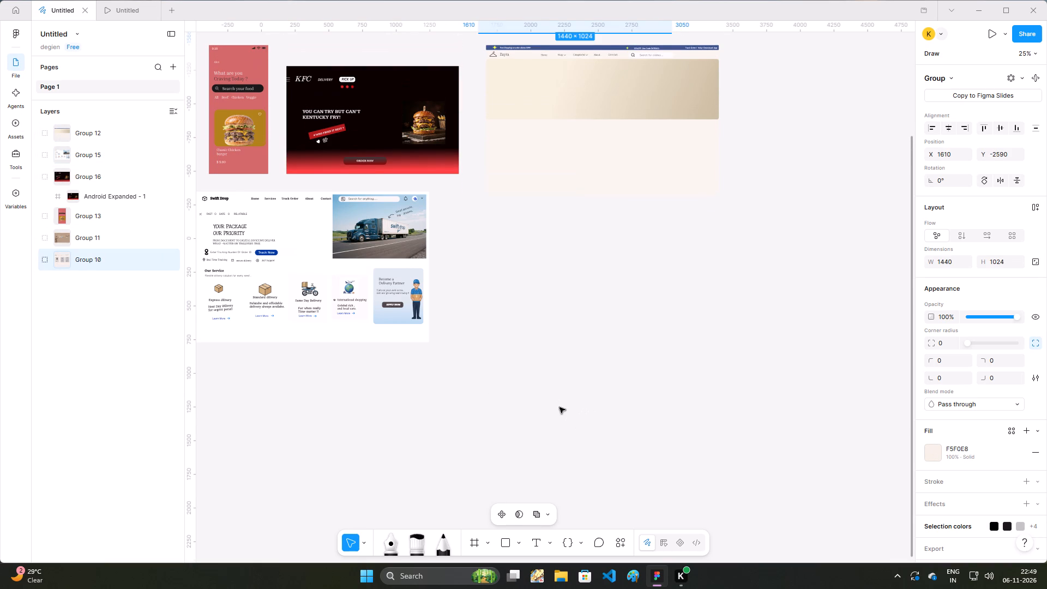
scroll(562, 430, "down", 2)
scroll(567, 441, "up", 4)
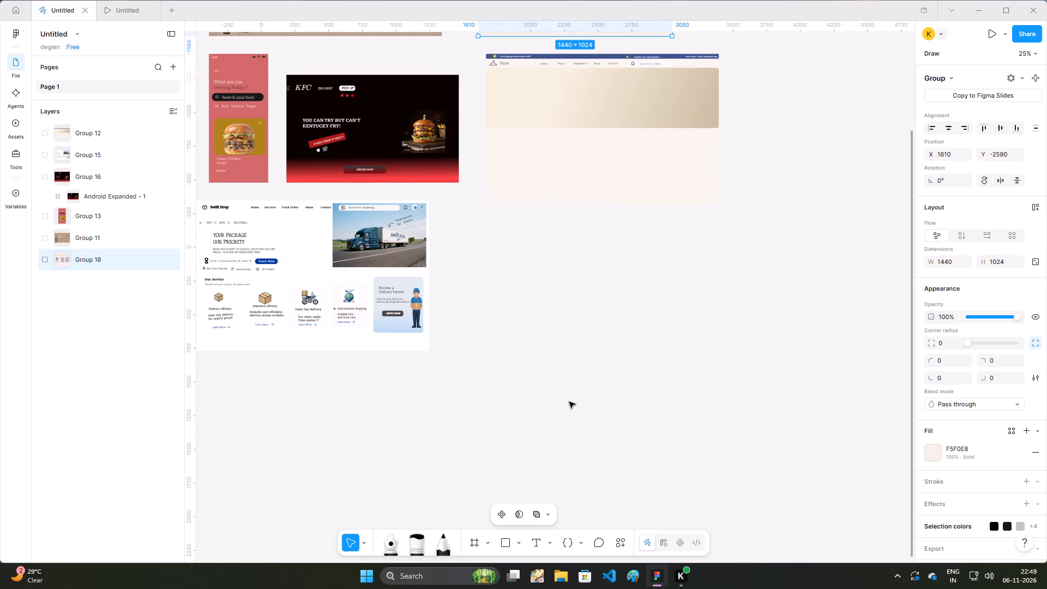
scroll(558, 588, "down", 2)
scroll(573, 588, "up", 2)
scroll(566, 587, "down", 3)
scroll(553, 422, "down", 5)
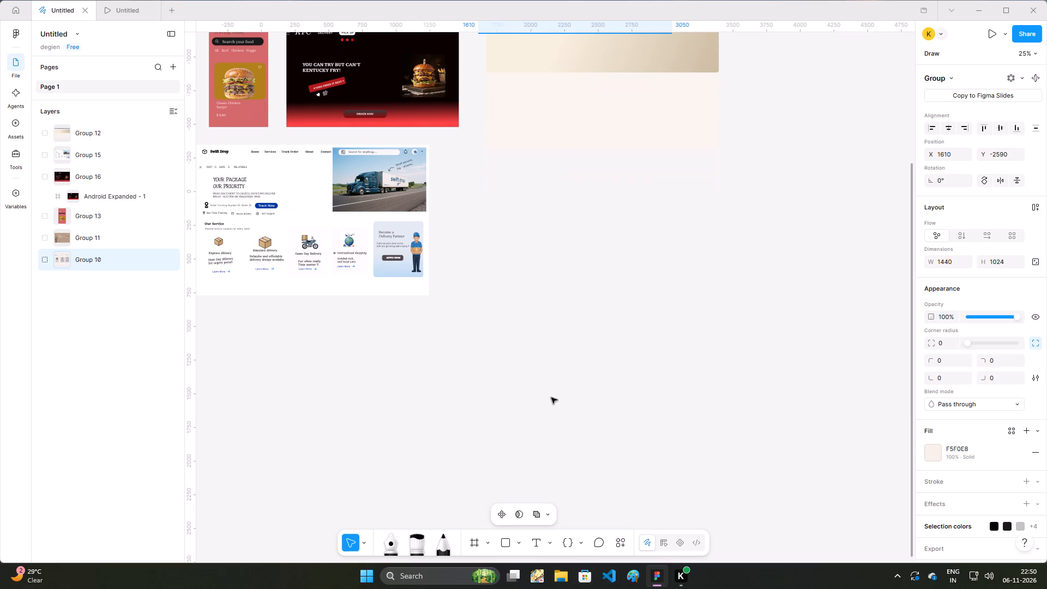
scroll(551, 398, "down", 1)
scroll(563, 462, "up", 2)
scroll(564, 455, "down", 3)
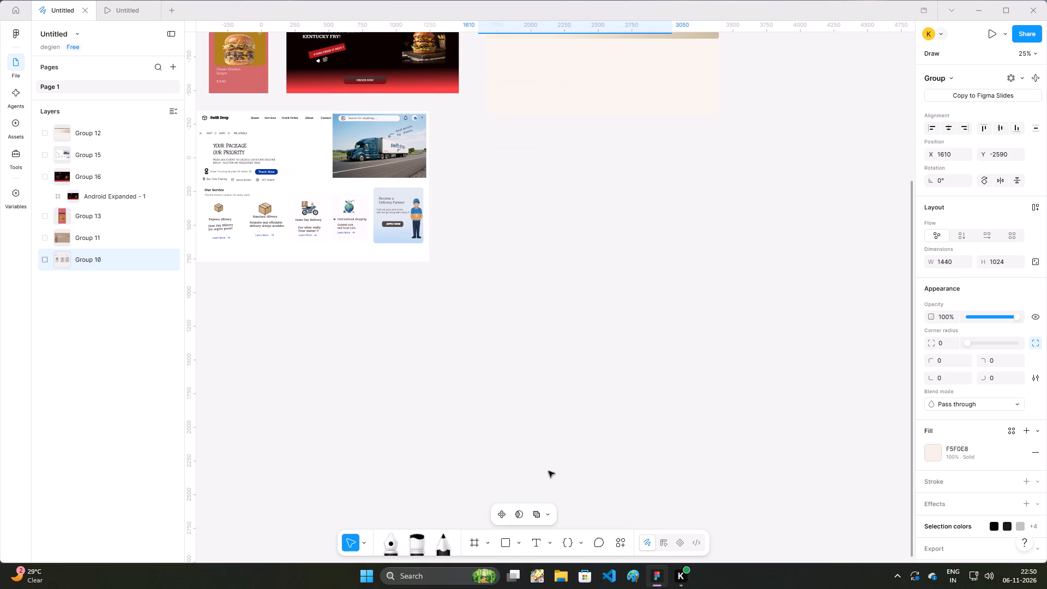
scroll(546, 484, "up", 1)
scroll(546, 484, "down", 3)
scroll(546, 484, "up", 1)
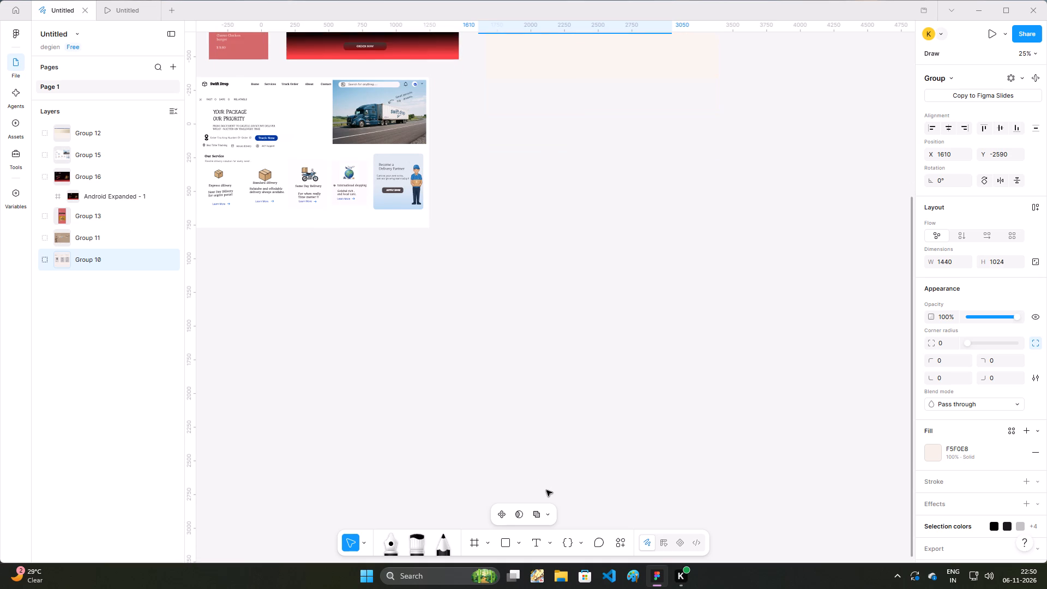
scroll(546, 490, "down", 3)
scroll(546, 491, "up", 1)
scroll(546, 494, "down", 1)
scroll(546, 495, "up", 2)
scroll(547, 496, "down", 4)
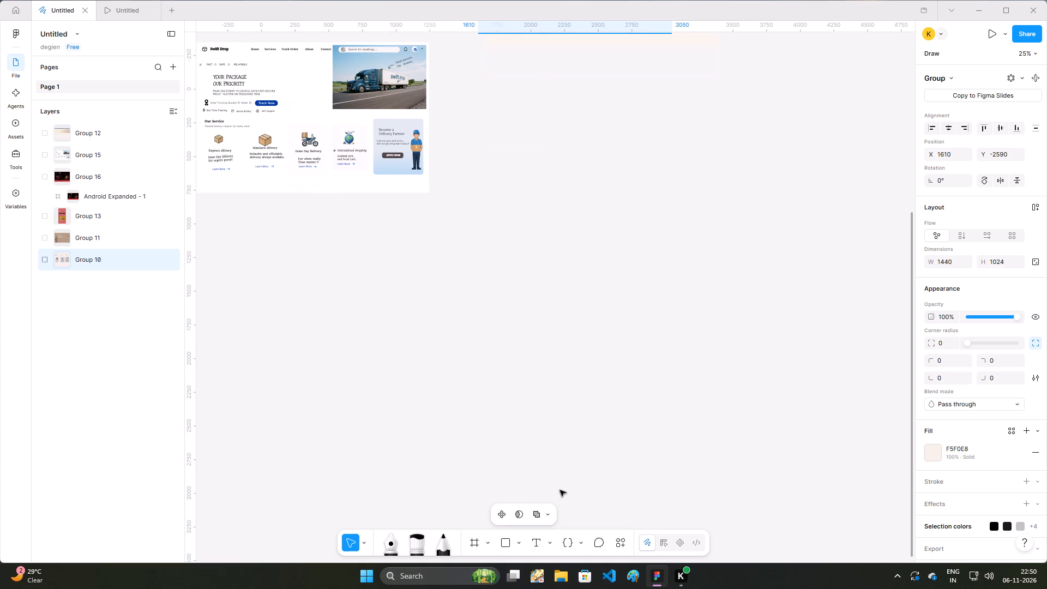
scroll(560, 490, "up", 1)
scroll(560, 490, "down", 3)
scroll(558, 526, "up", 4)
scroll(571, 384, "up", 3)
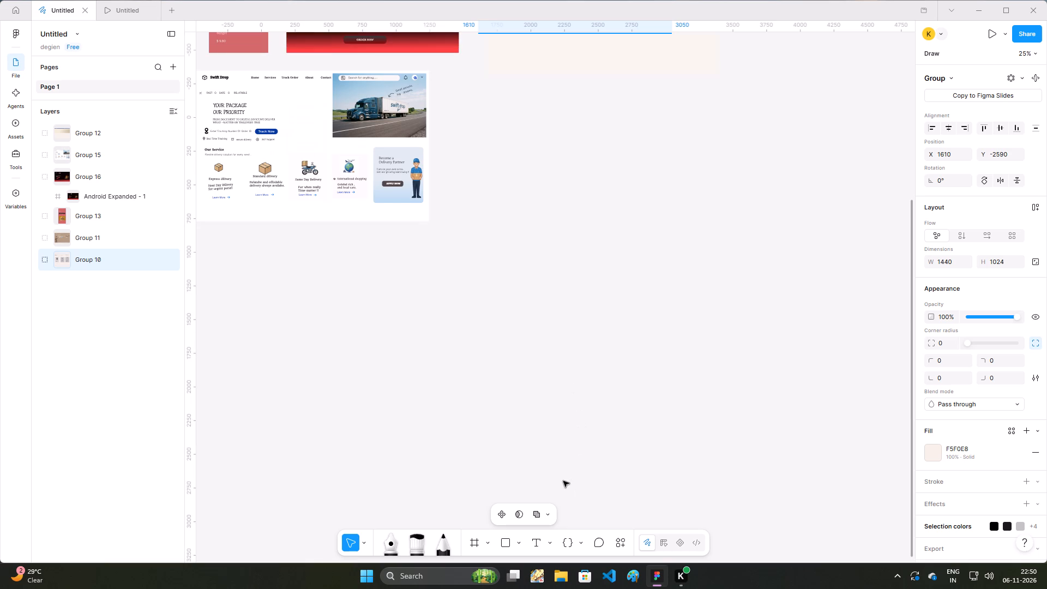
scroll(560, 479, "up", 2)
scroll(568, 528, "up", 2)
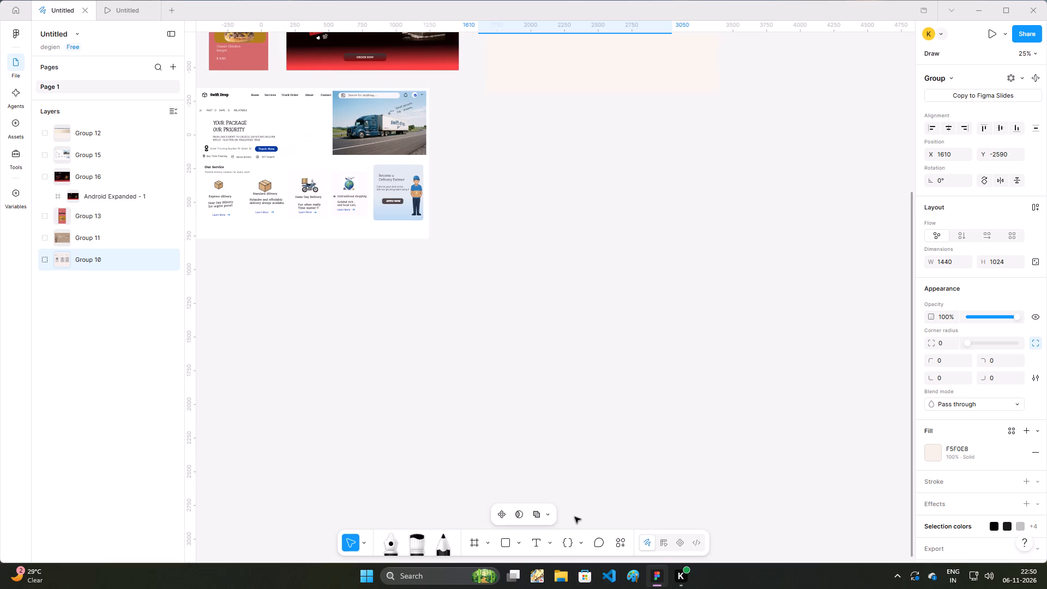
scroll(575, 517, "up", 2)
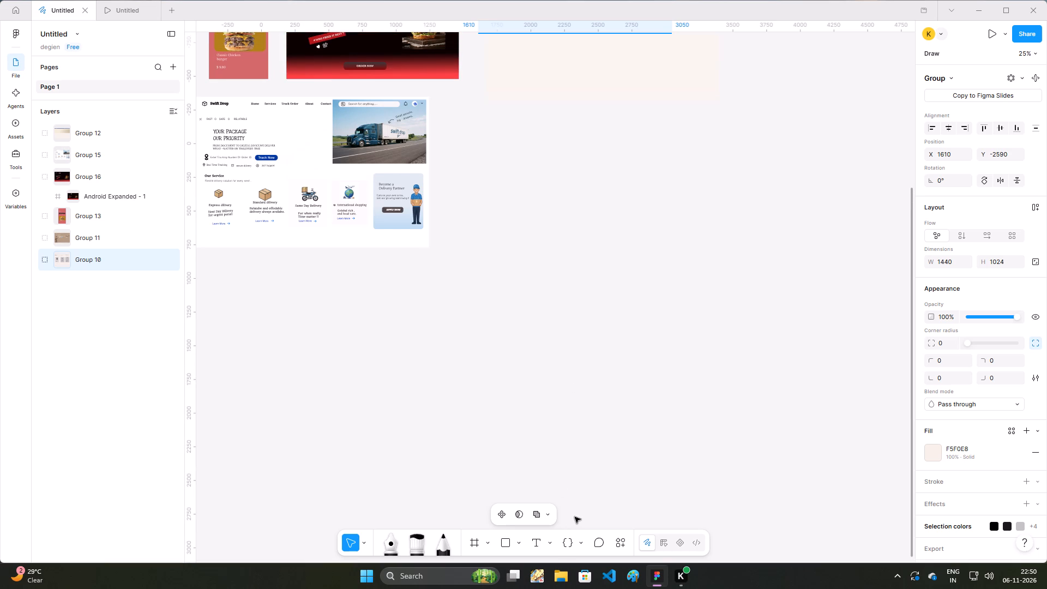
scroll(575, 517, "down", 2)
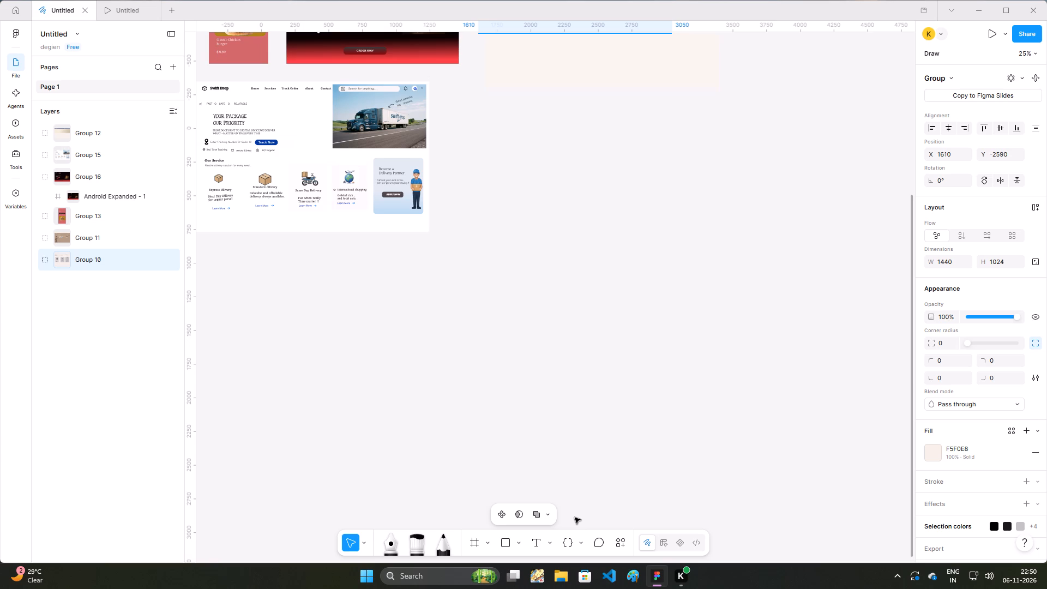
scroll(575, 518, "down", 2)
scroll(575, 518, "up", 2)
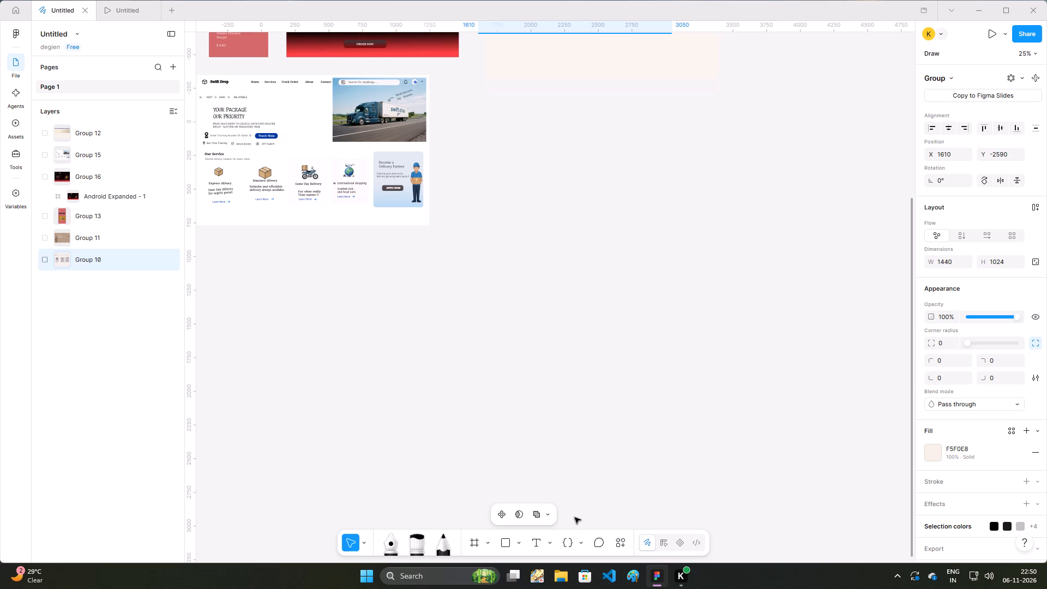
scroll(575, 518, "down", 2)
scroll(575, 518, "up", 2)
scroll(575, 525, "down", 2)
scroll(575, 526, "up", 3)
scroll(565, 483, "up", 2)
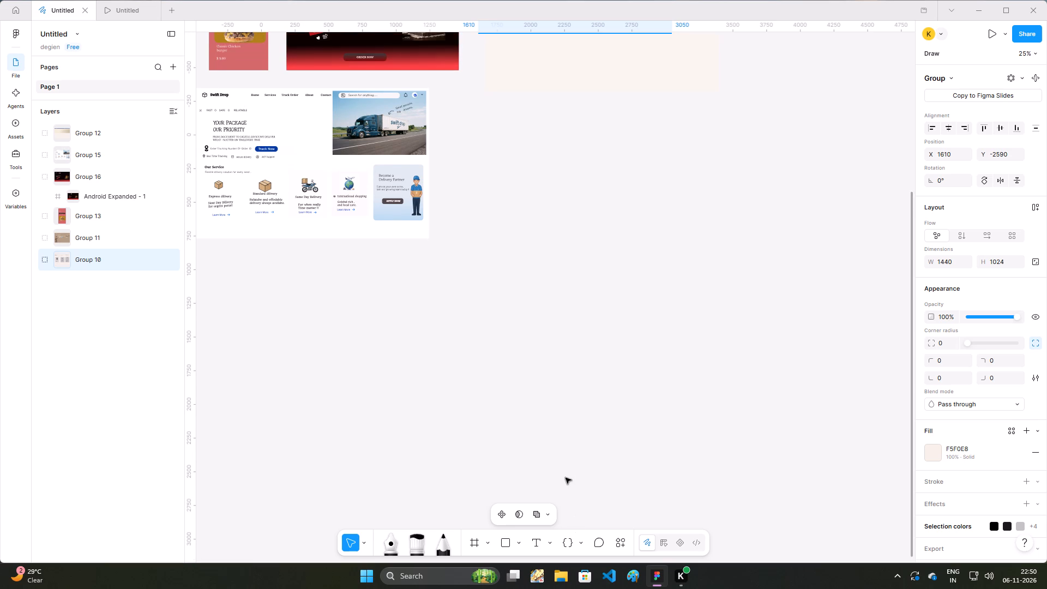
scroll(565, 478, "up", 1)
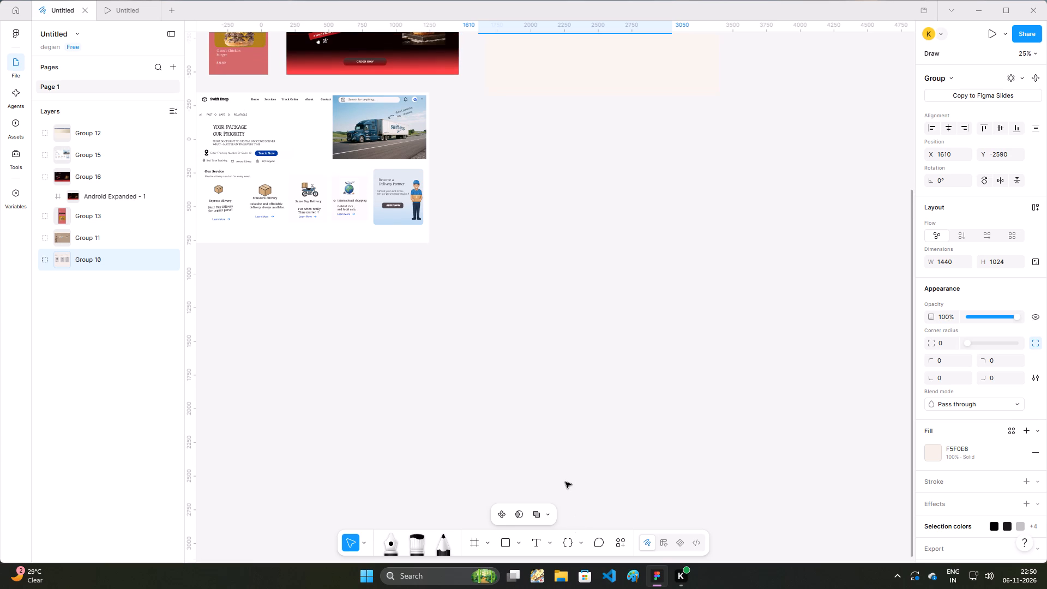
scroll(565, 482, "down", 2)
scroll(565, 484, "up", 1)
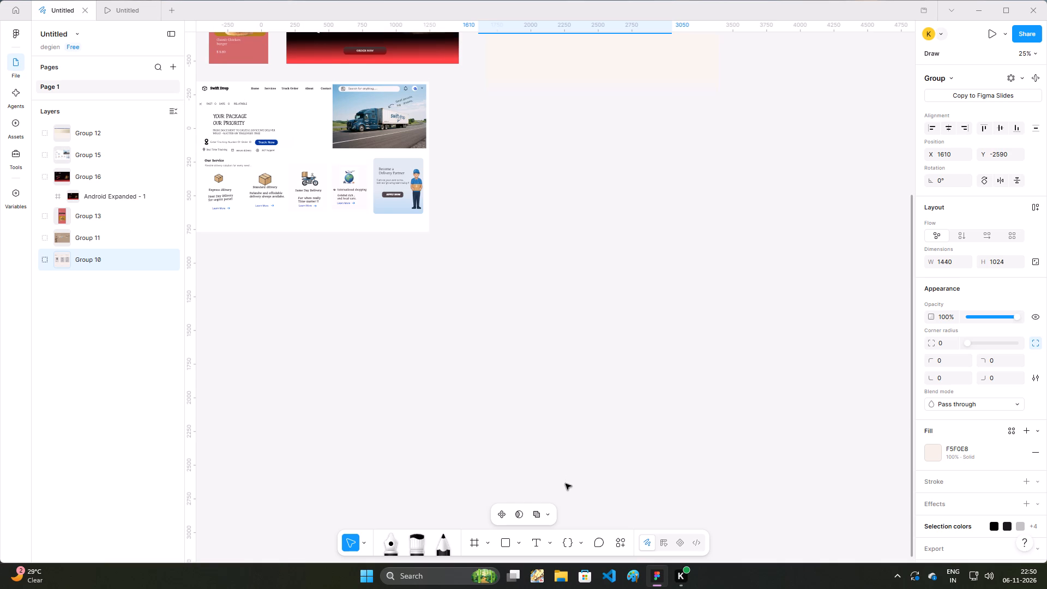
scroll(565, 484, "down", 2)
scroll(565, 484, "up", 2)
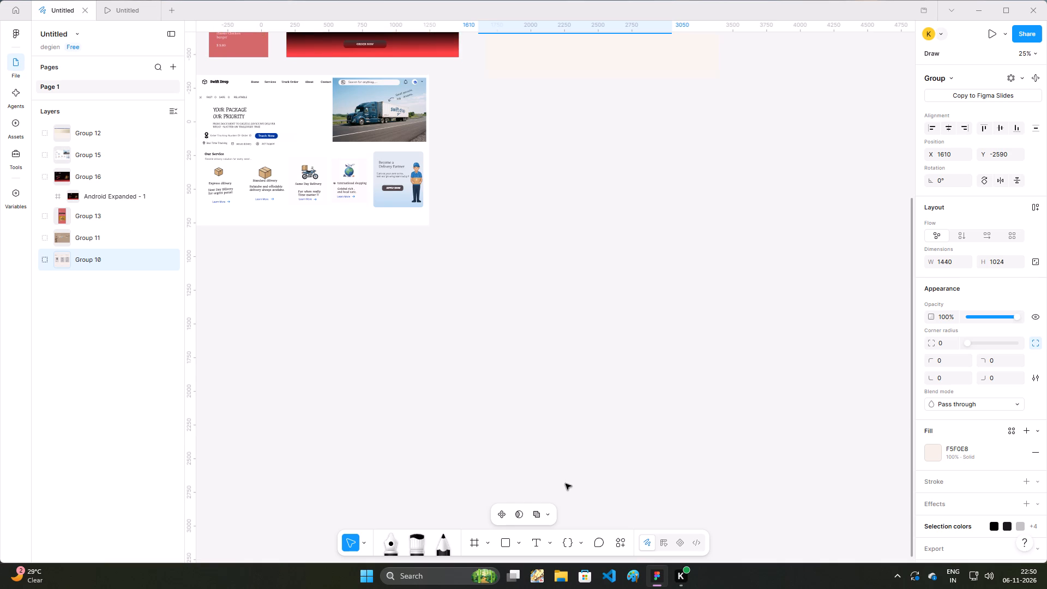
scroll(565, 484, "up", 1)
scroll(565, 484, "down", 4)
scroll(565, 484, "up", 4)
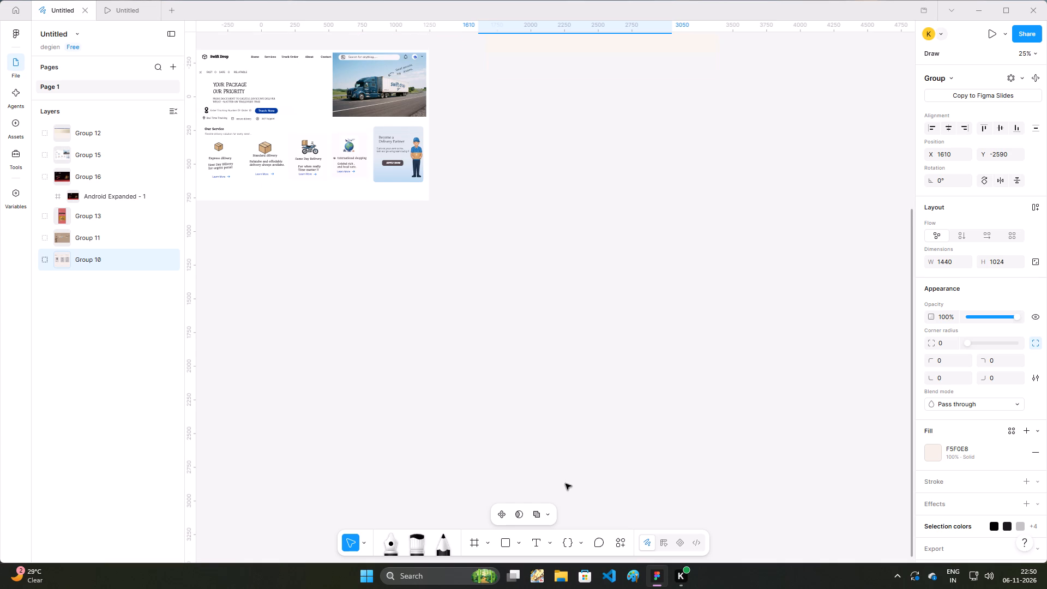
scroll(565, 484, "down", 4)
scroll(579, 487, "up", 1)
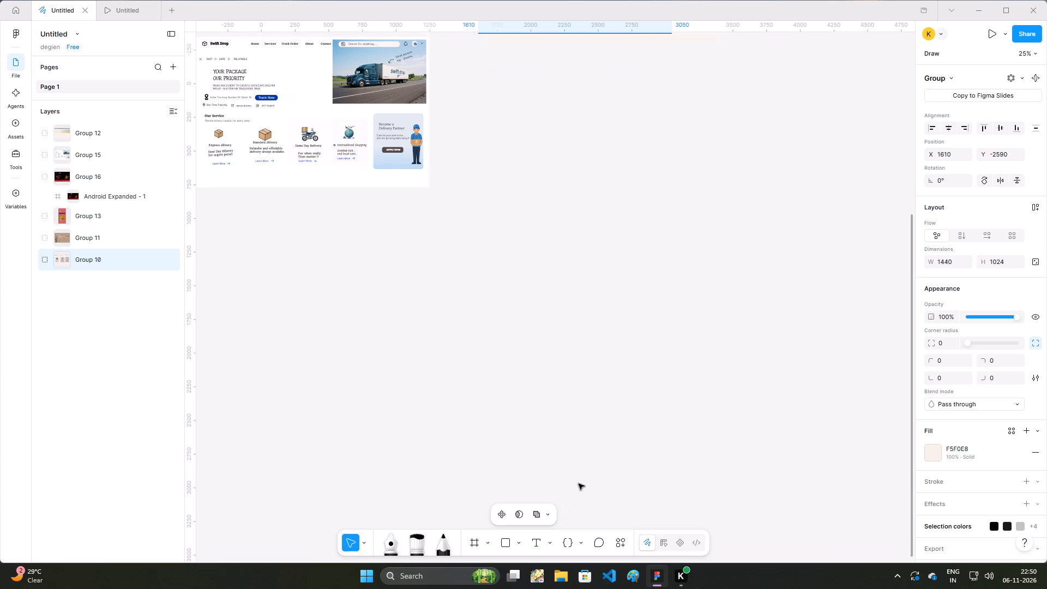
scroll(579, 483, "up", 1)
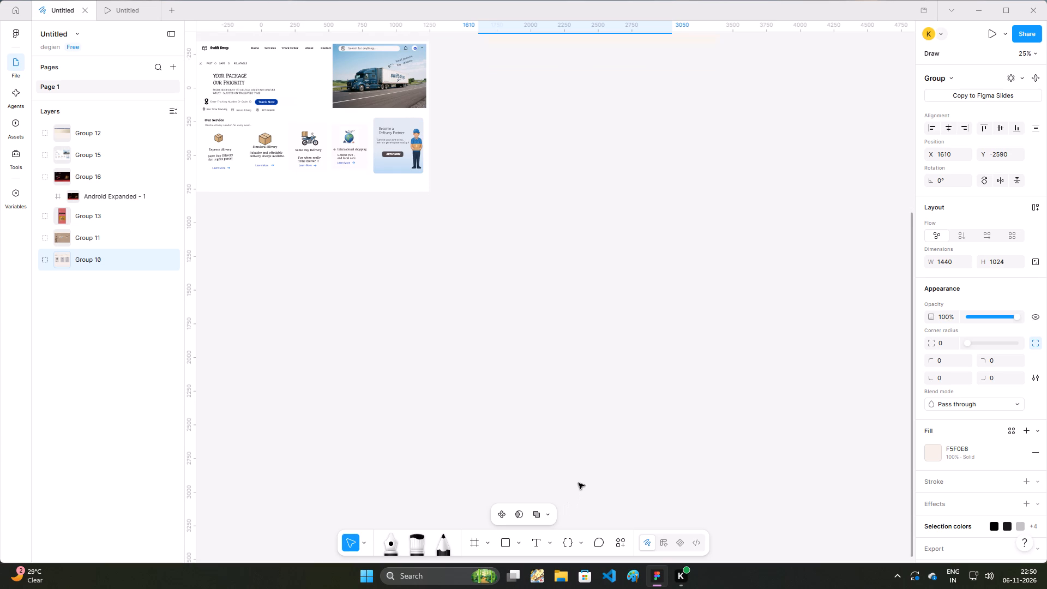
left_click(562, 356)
Draw a new frame of about 1728 × 1008 in the empty canvas area below and beside the truck design.
key("f")
left_click_drag(484, 213, 862, 395)
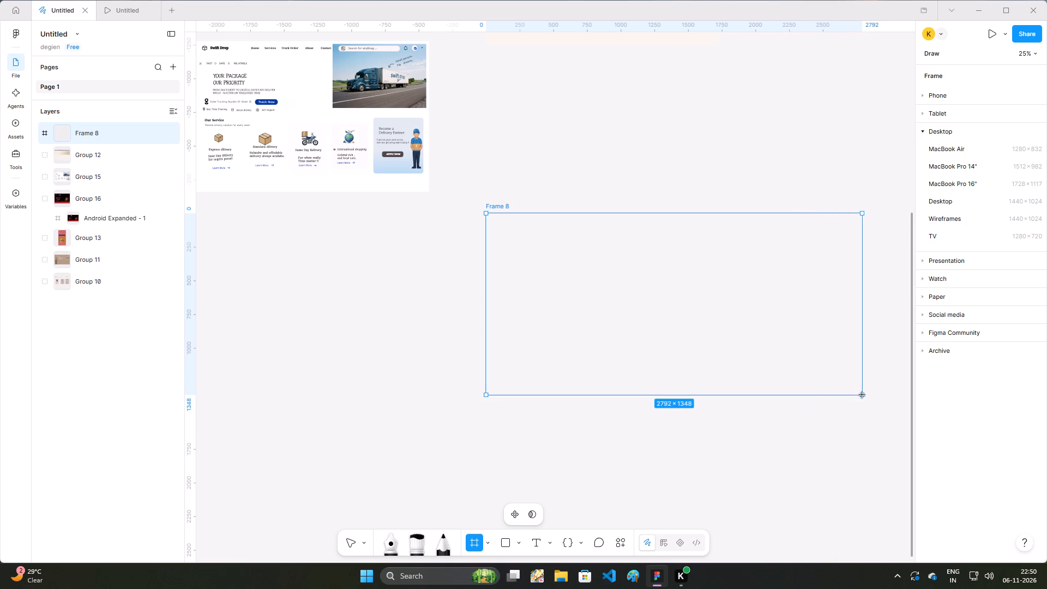
left_click_drag(862, 395, 759, 341)
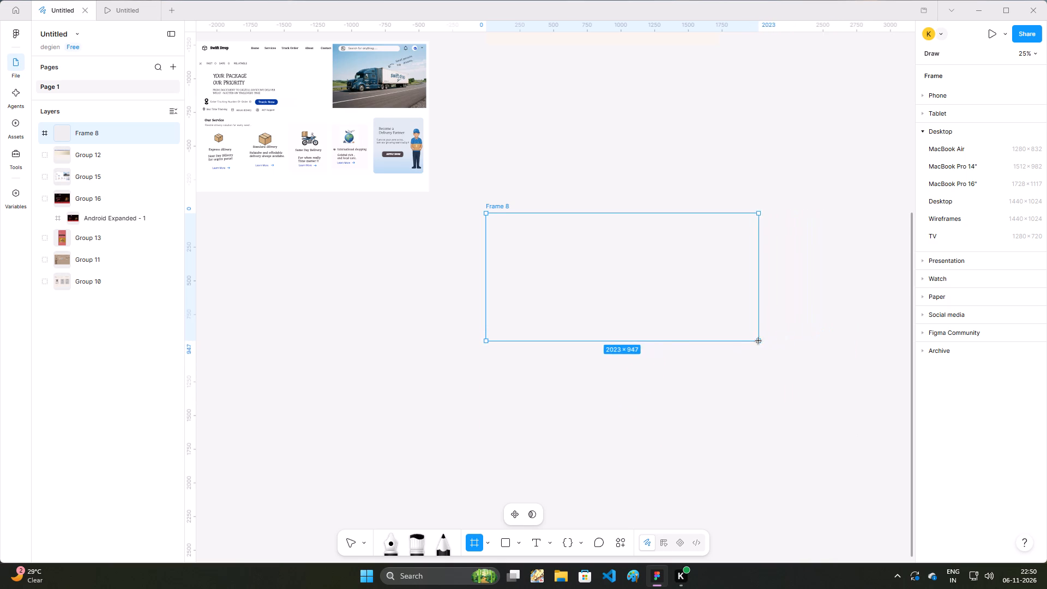
left_click_drag(759, 341, 727, 348)
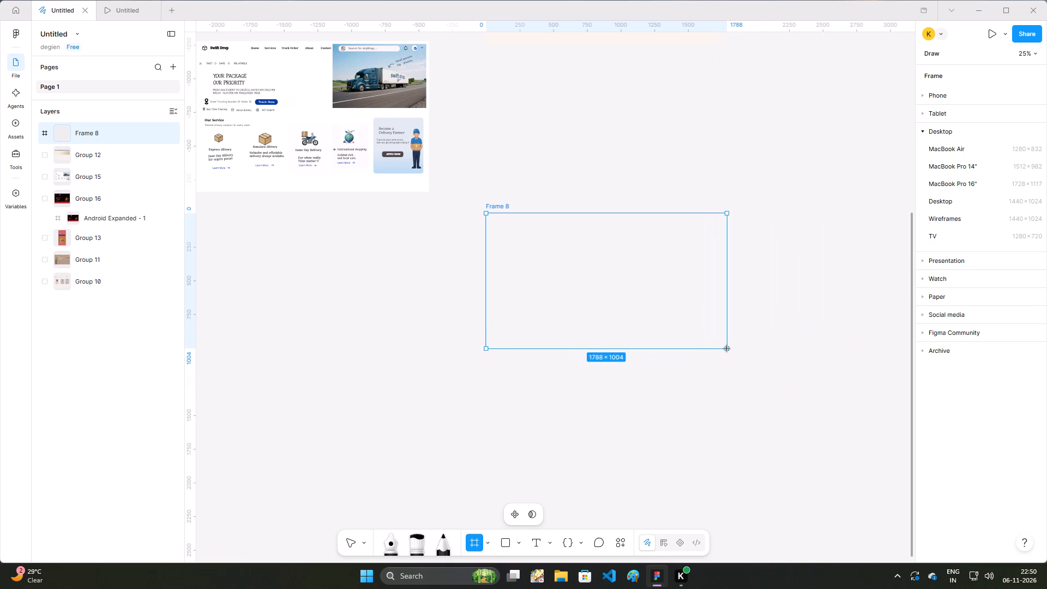
left_click_drag(727, 348, 720, 349)
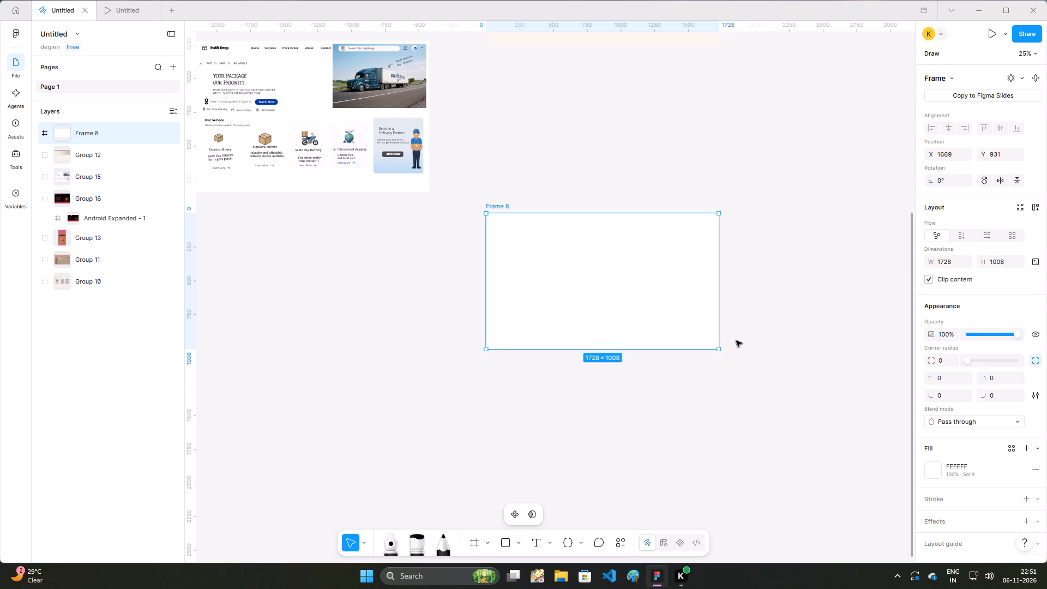
Set the new frame's height to 1117.
double_click(1002, 266)
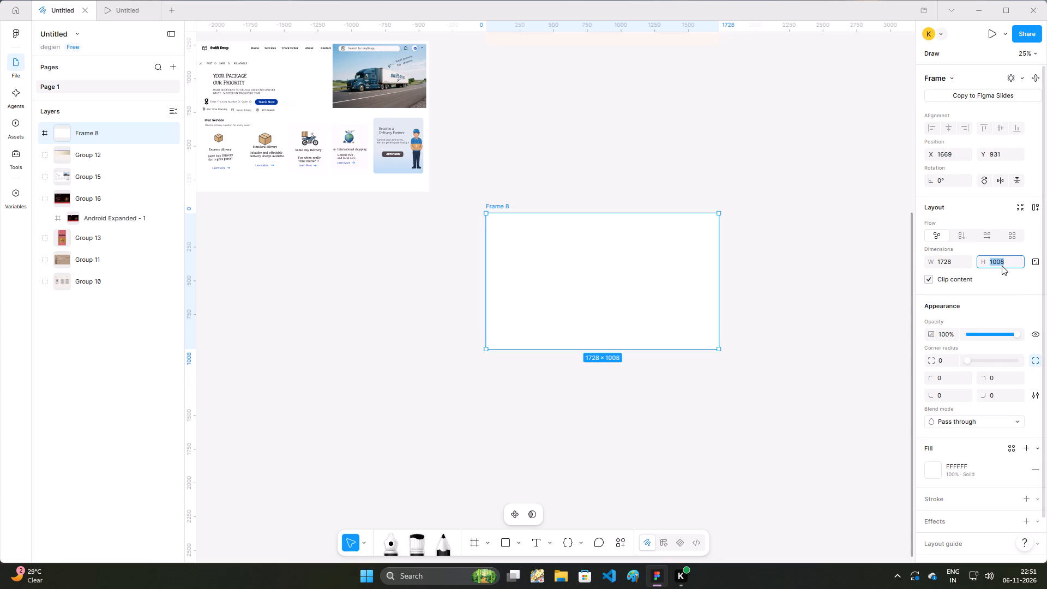
type("11")
type("17")
key("Return")
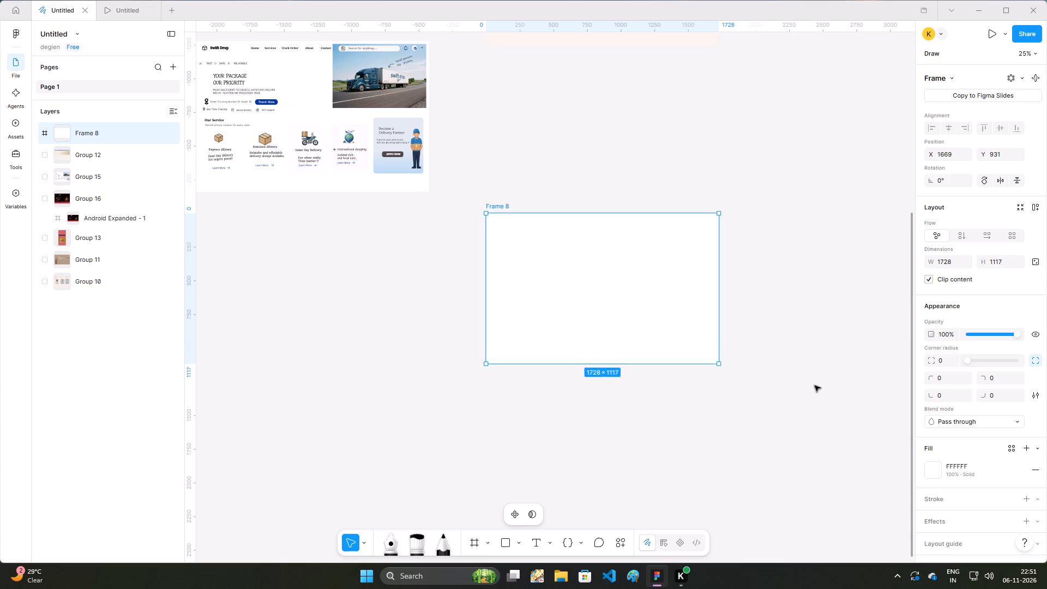
Nudge the blank frame 4 px to the left, to X 1665, and deselect it.
scroll(815, 387, "up", 2)
scroll(815, 400, "down", 4)
scroll(815, 401, "up", 1)
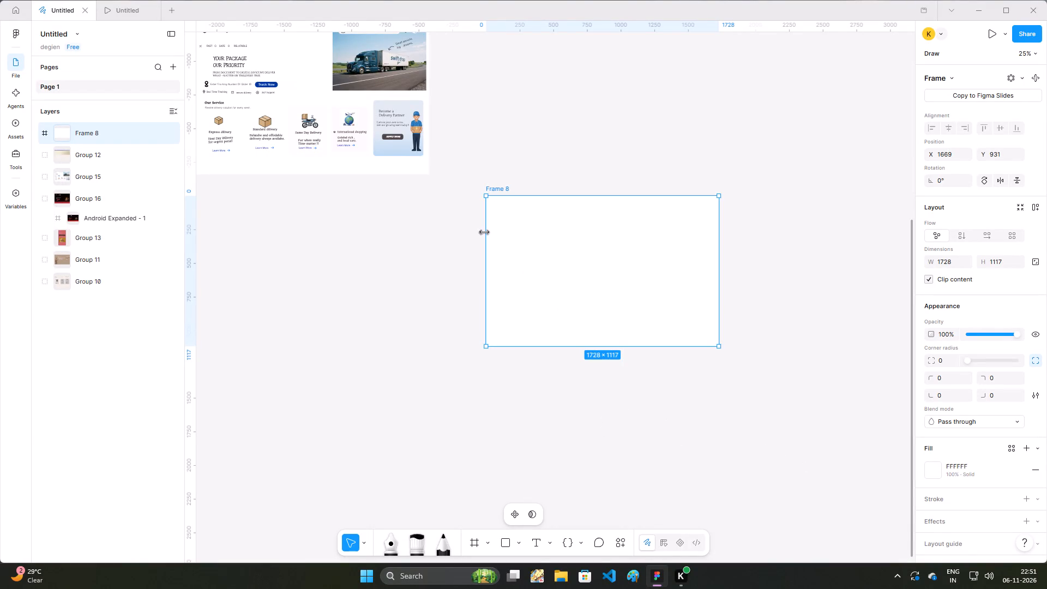
scroll(604, 387, "up", 3, "ctrl")
scroll(567, 345, "up", 8, "ctrl")
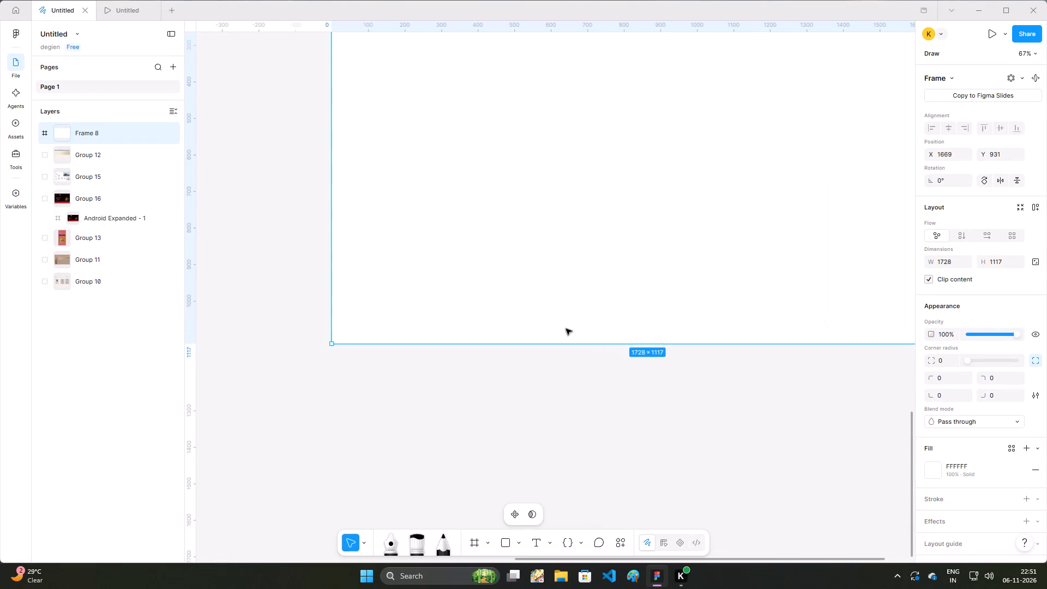
scroll(573, 337, "up", 4)
scroll(694, 338, "up", 4)
key("Left")
key("Left")
key("Left")
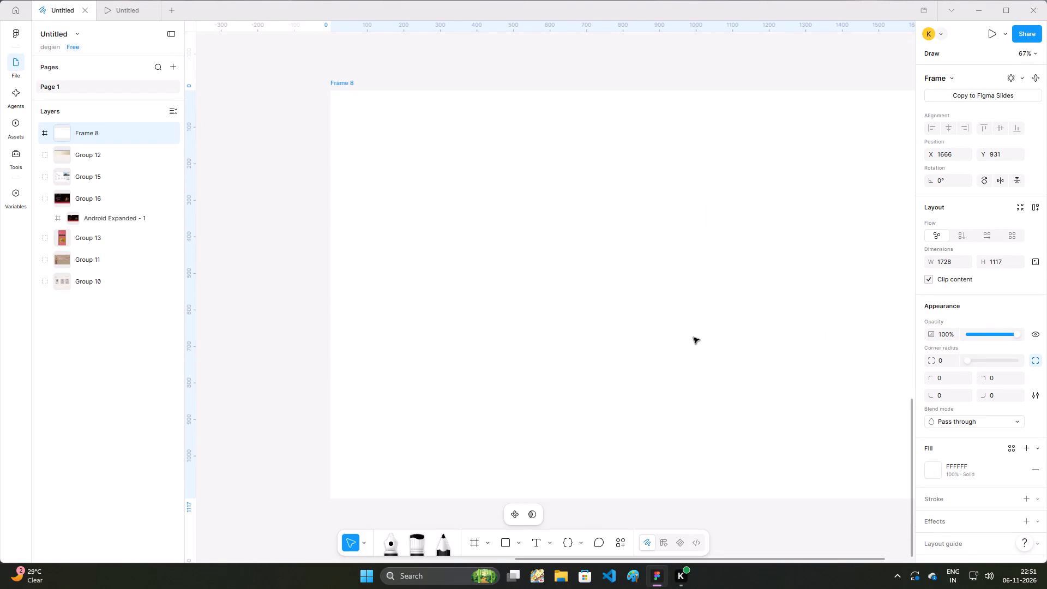
key("Left")
left_click(725, 530)
Add the text "Cosm." near the upper-left corner of the blank frame, at about X 84, Y 21.
key("Left")
key("Left")
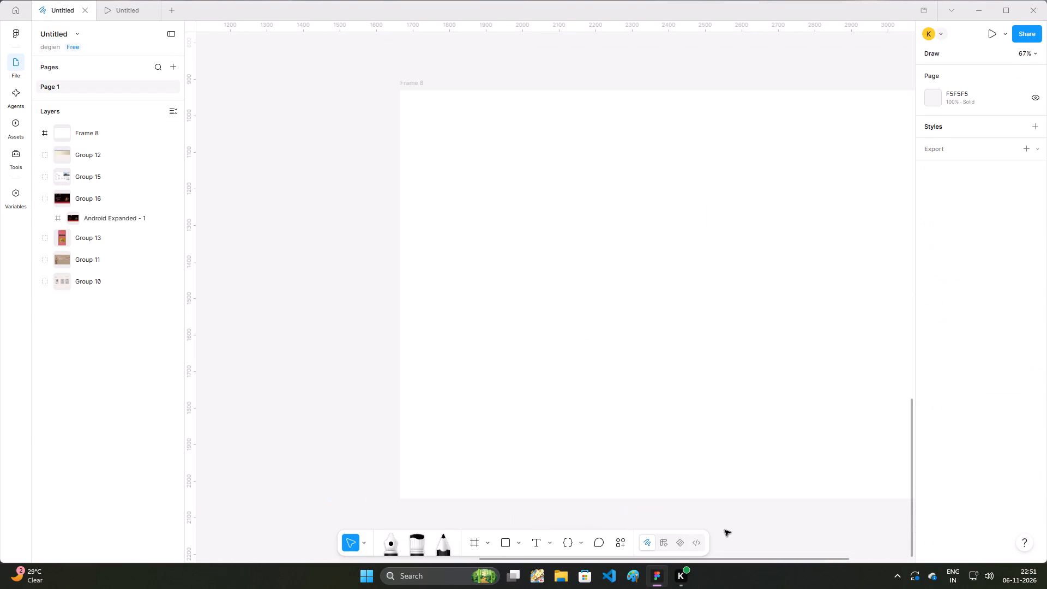
key("Right")
key("Right")
key("Right")
key("Right")
key("Right")
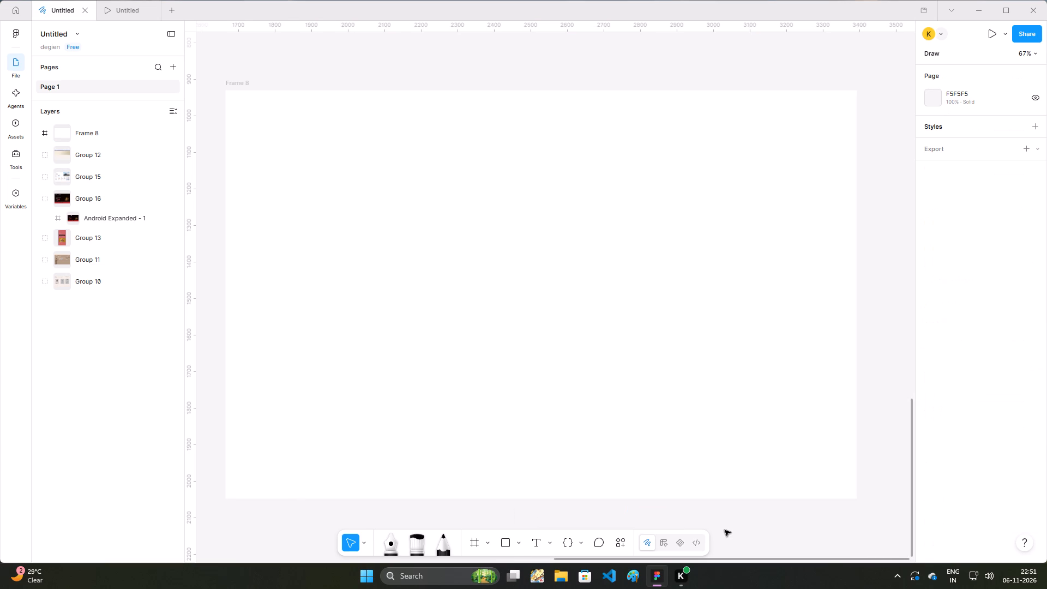
key("Left")
left_click(315, 175)
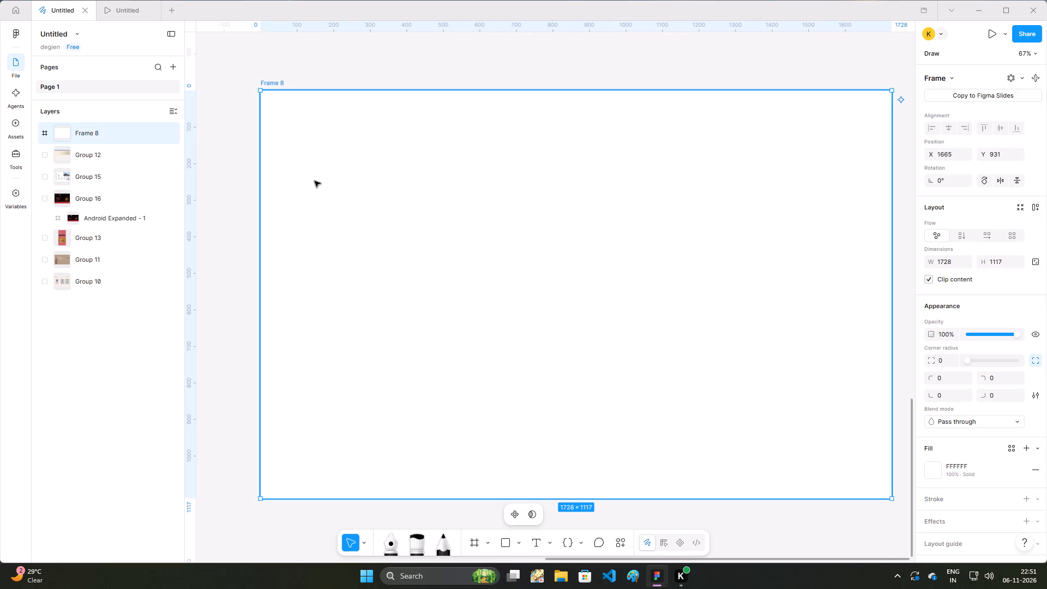
key("t")
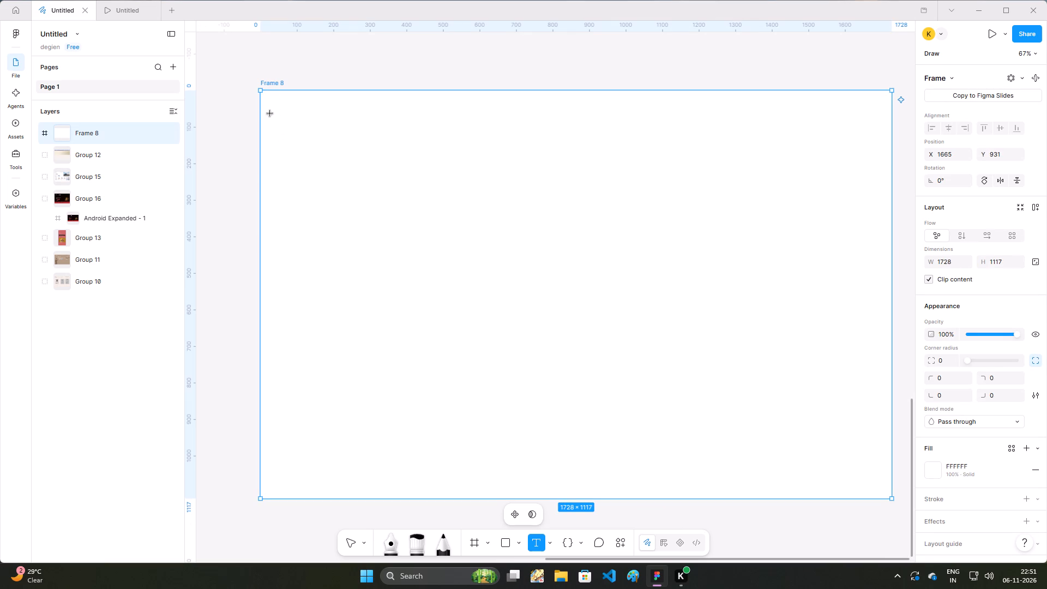
key("t")
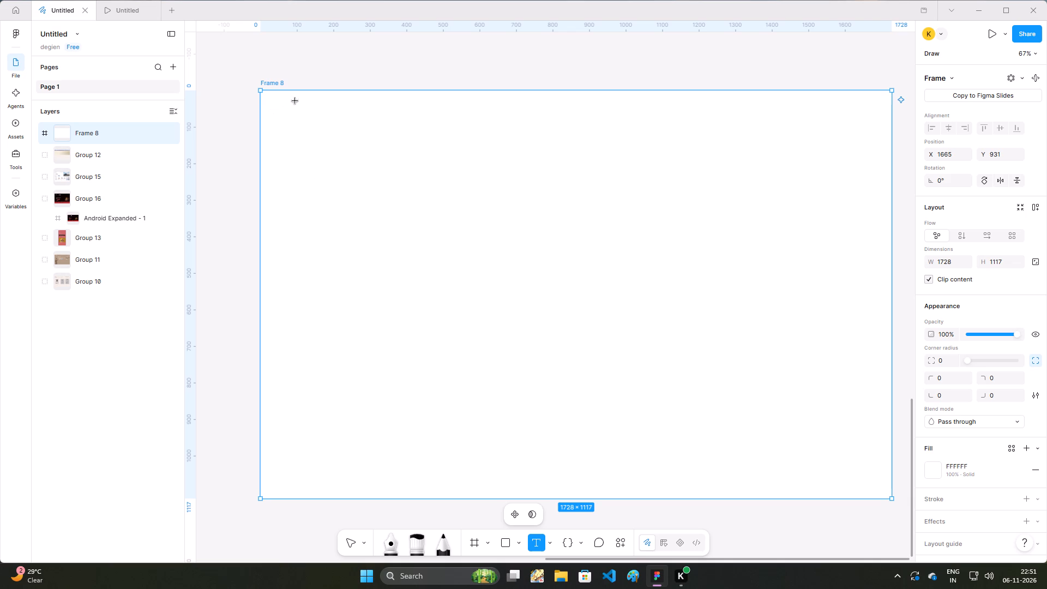
key("t")
left_click(291, 98)
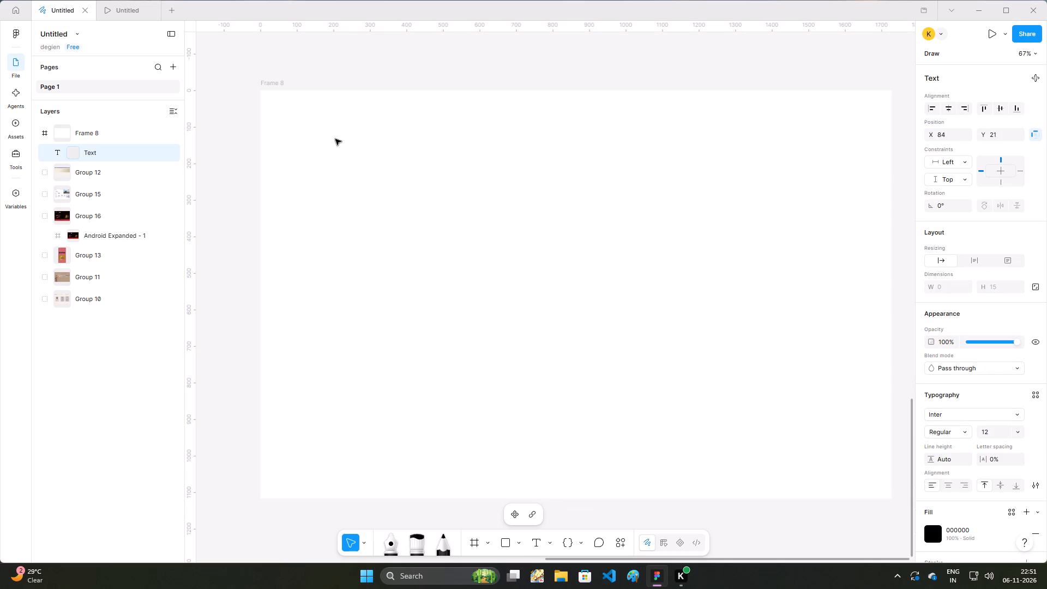
key("c")
type("os")
key("m")
key("period")
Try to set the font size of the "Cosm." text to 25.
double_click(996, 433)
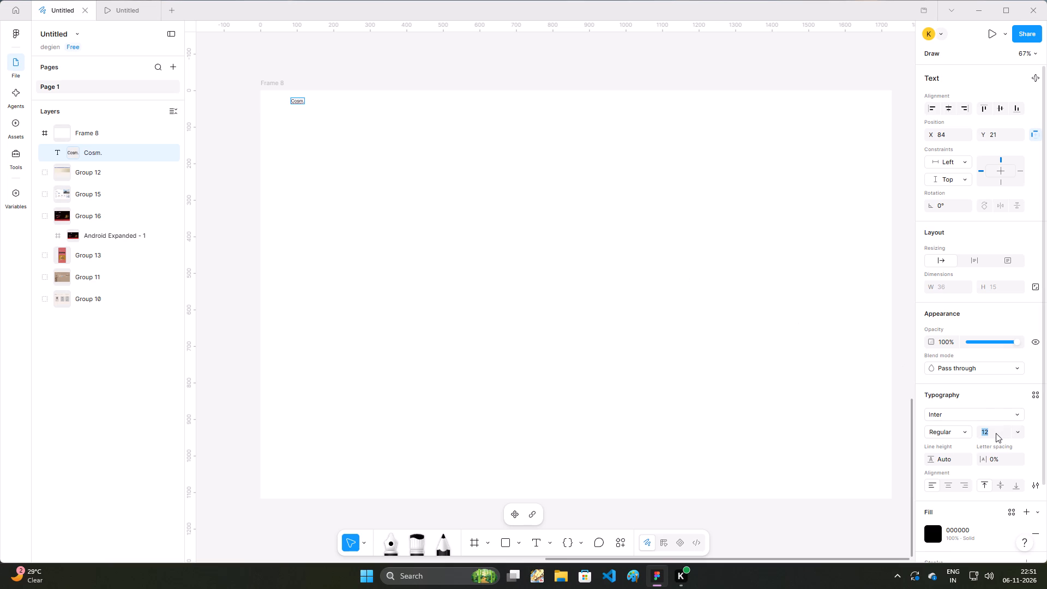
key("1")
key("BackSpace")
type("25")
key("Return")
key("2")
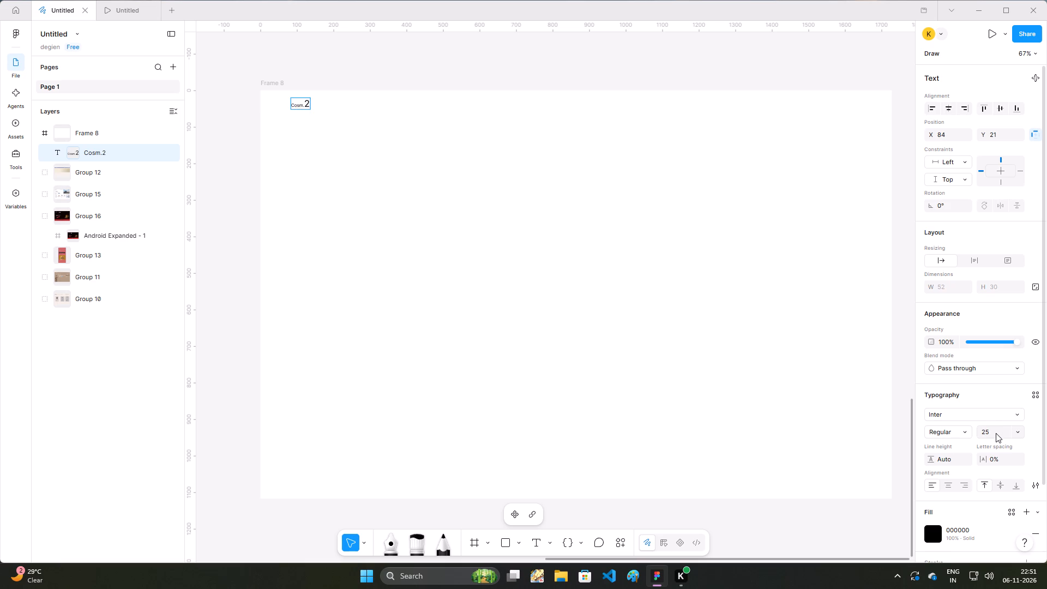
Clear the text's characters and re-enter "Cosm." at font size 25.
key("BackSpace")
key("BackSpace")
key("BackSpace")
key("BackSpace")
key("BackSpace")
key("BackSpace")
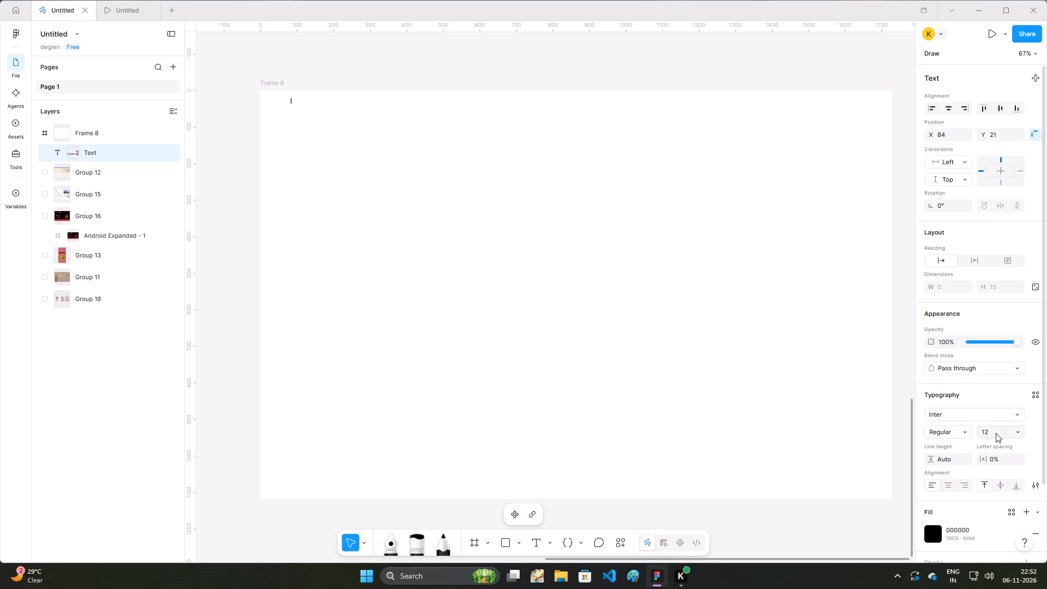
left_click(996, 433)
left_click(996, 433)
type("25")
key("Return")
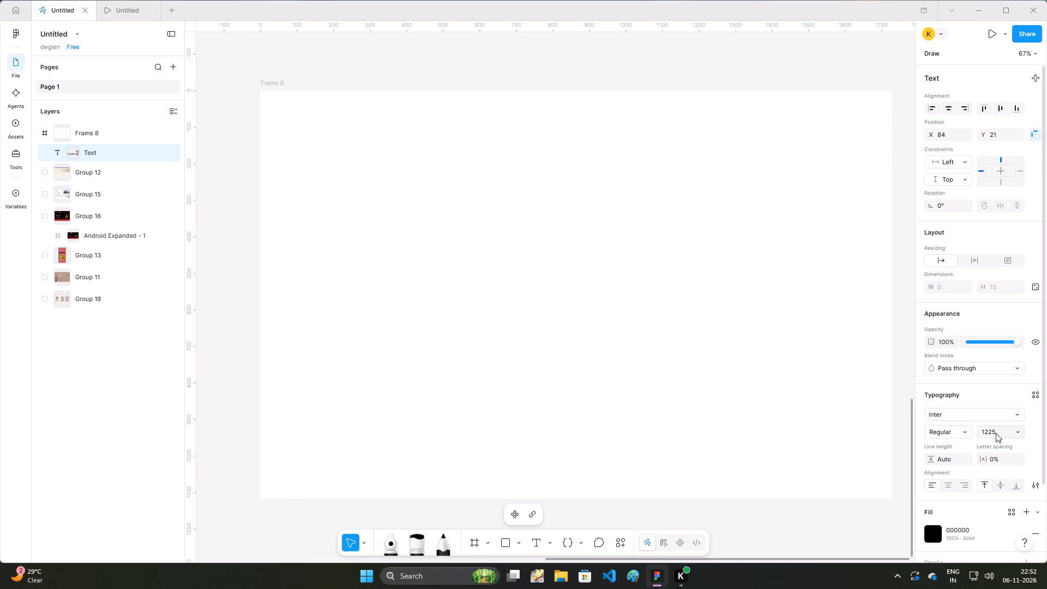
left_click(996, 433)
type("25")
key("Return")
key("c")
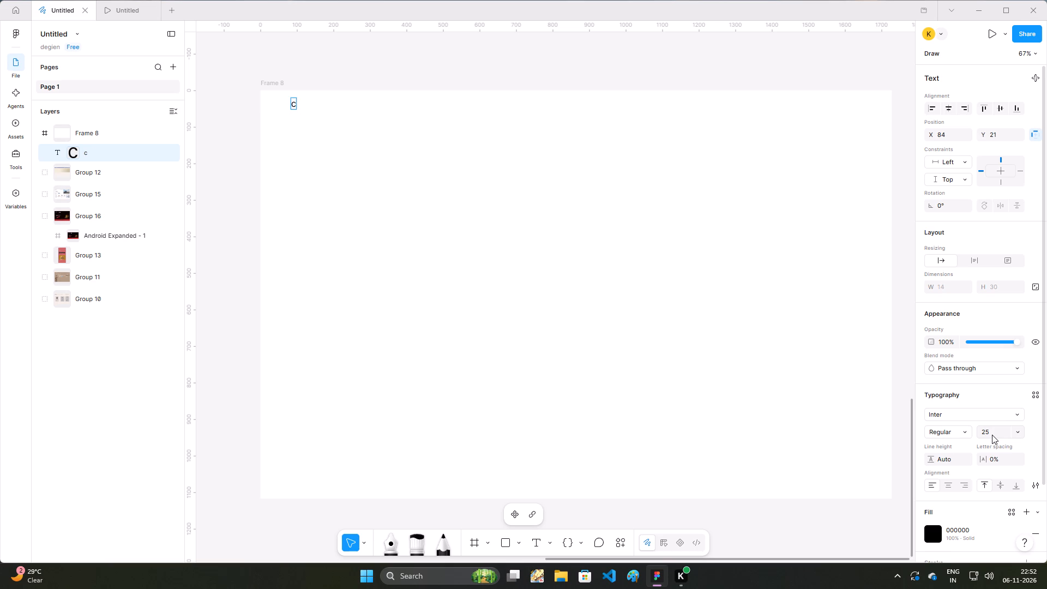
key("c")
key("comma")
key("BackSpace")
key("period")
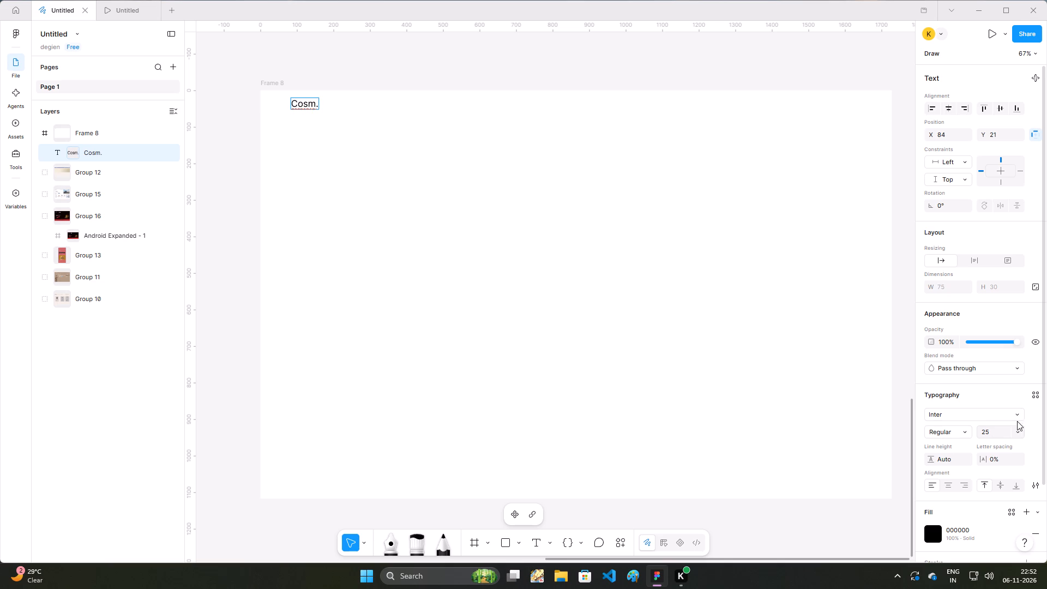
Browse the available fonts, apply Montserrat to the "Cosm." text, and deselect it.
left_click(991, 419)
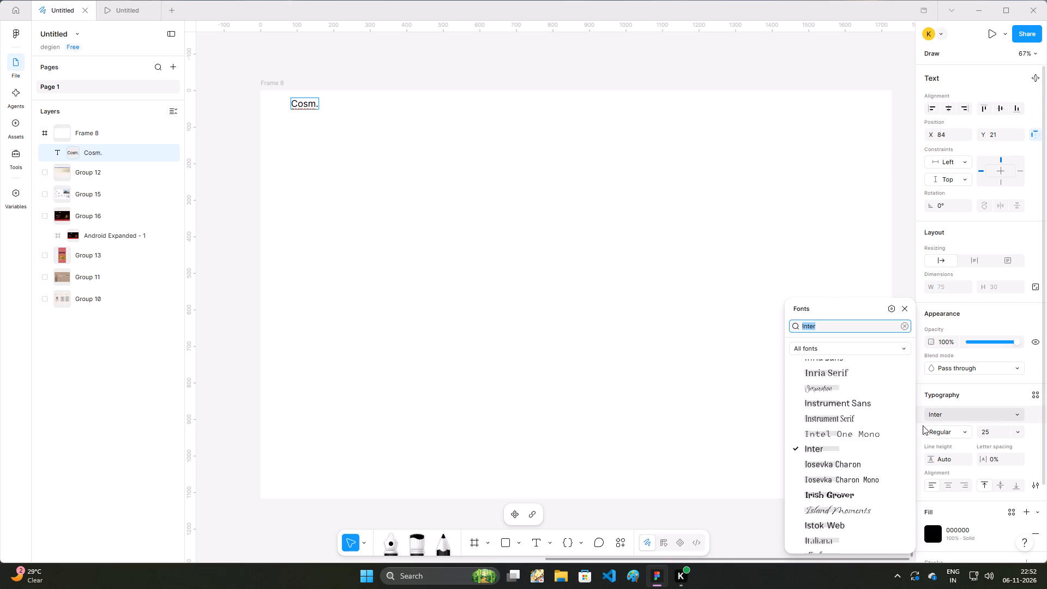
scroll(849, 405, "down", 10)
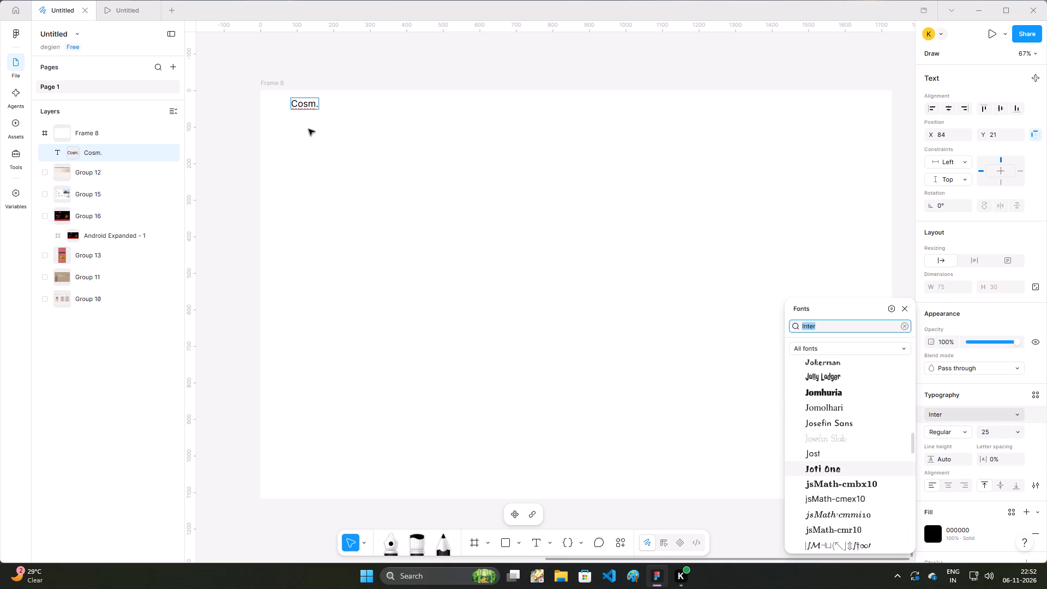
double_click(315, 105)
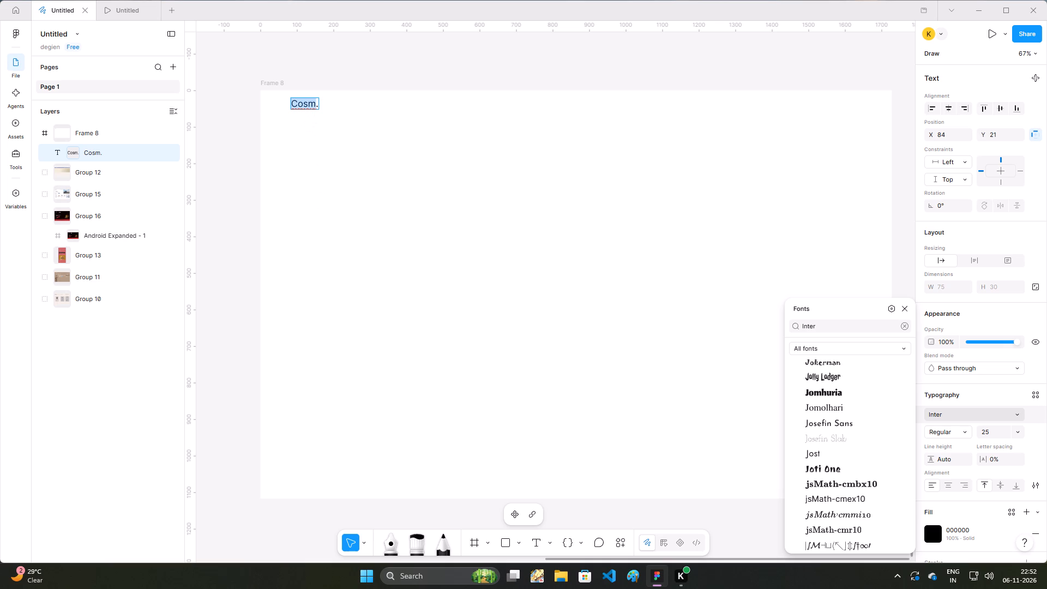
key("ctrl+a")
scroll(822, 384, "down", 3)
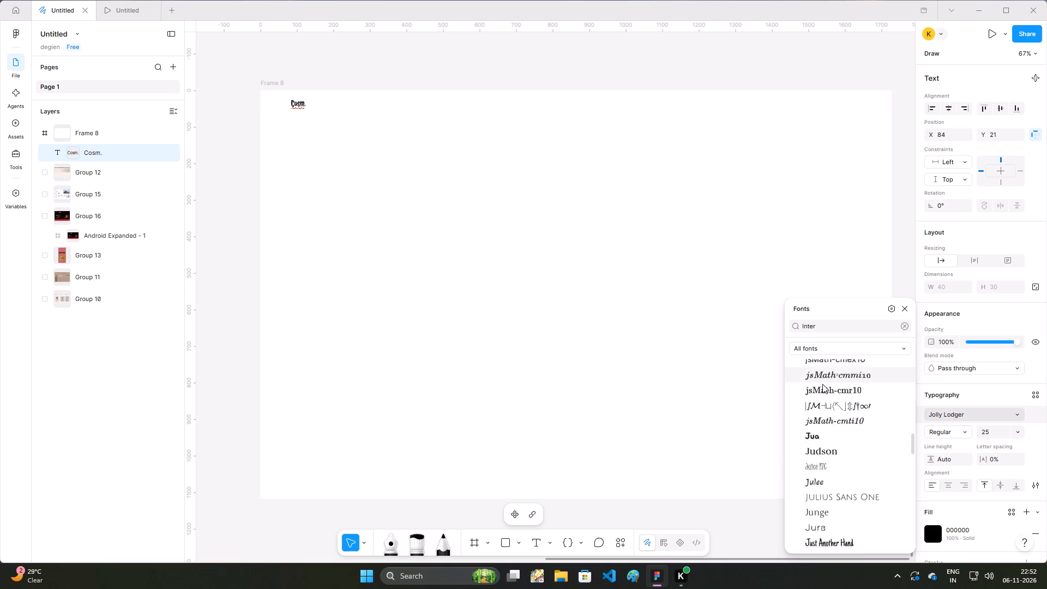
scroll(822, 384, "down", 11)
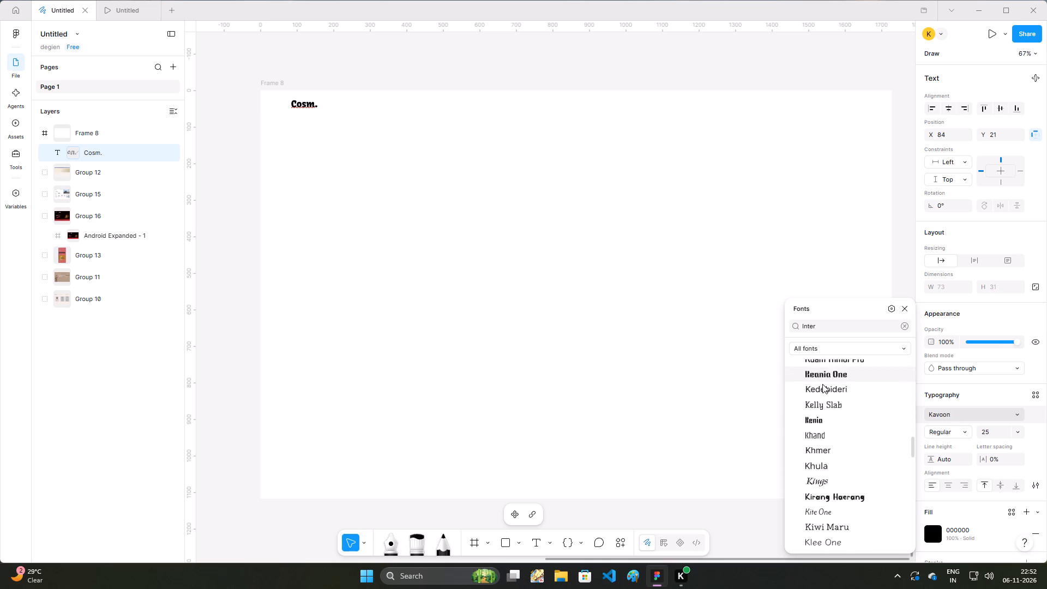
scroll(822, 384, "down", 14)
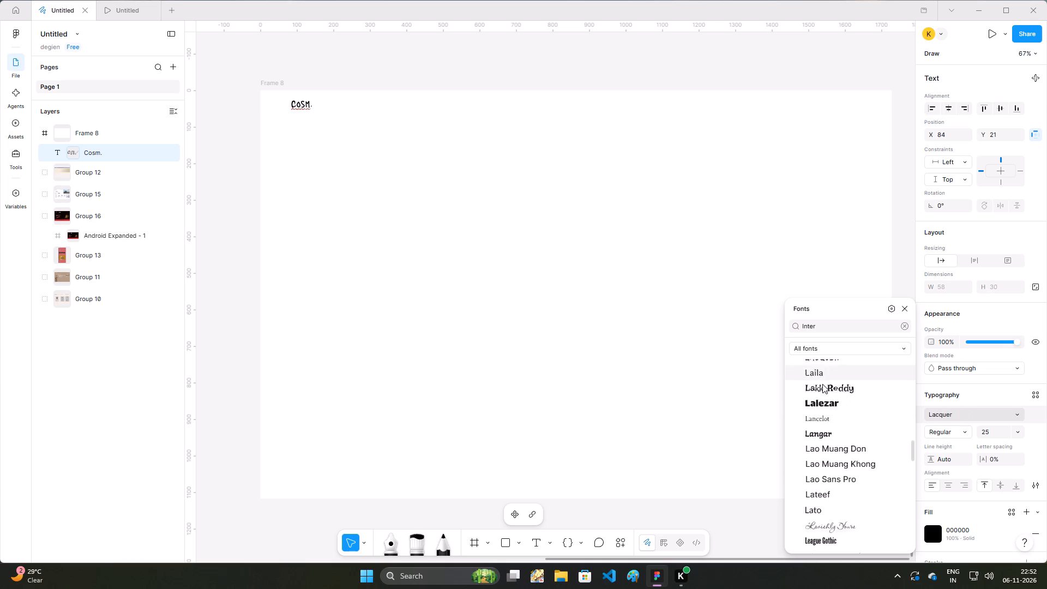
scroll(822, 384, "down", 14)
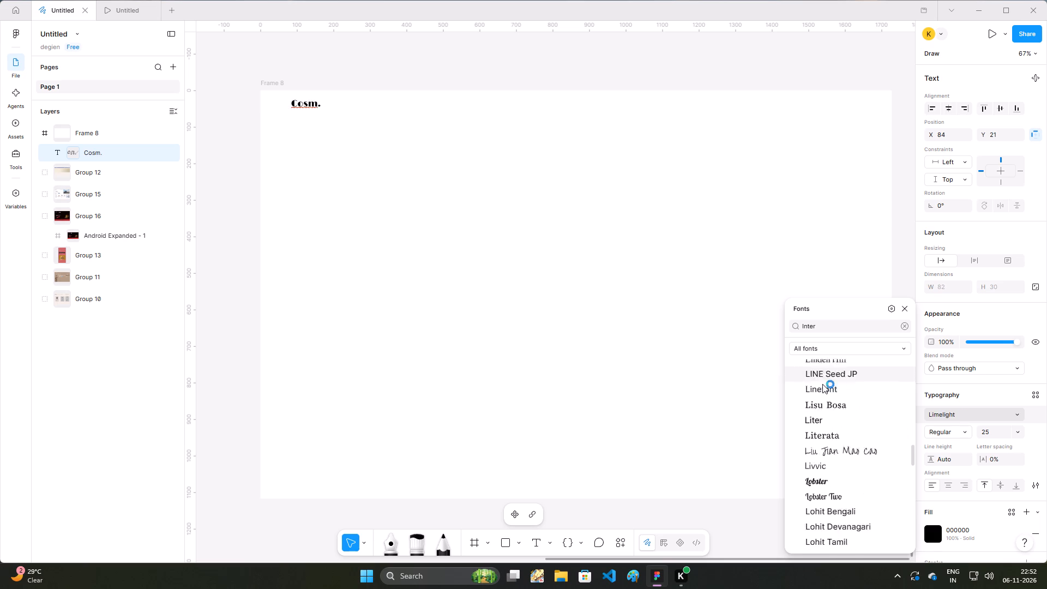
scroll(822, 384, "down", 15)
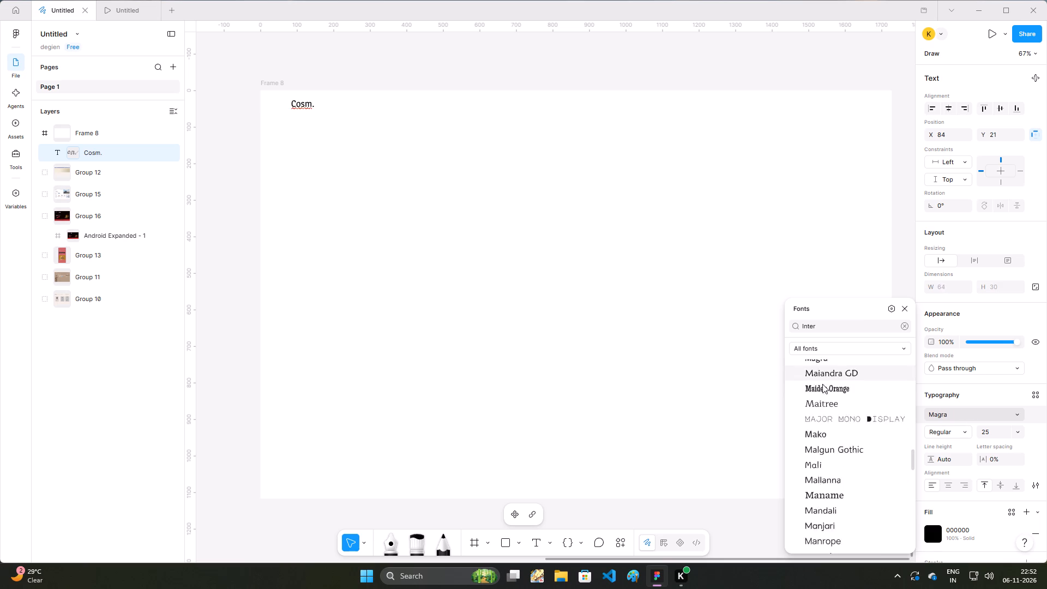
scroll(822, 384, "down", 16)
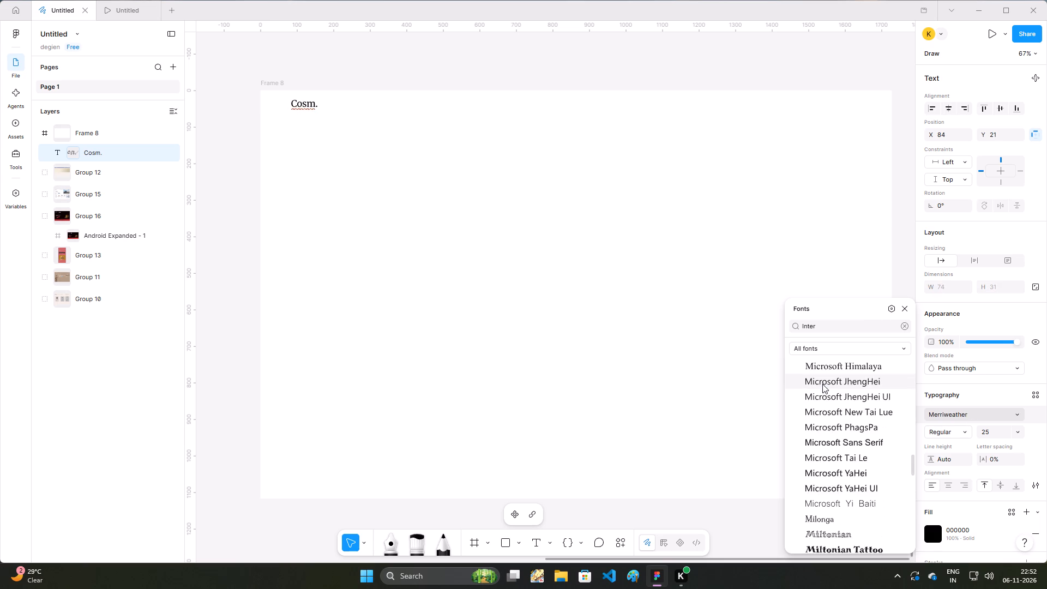
scroll(822, 384, "down", 10)
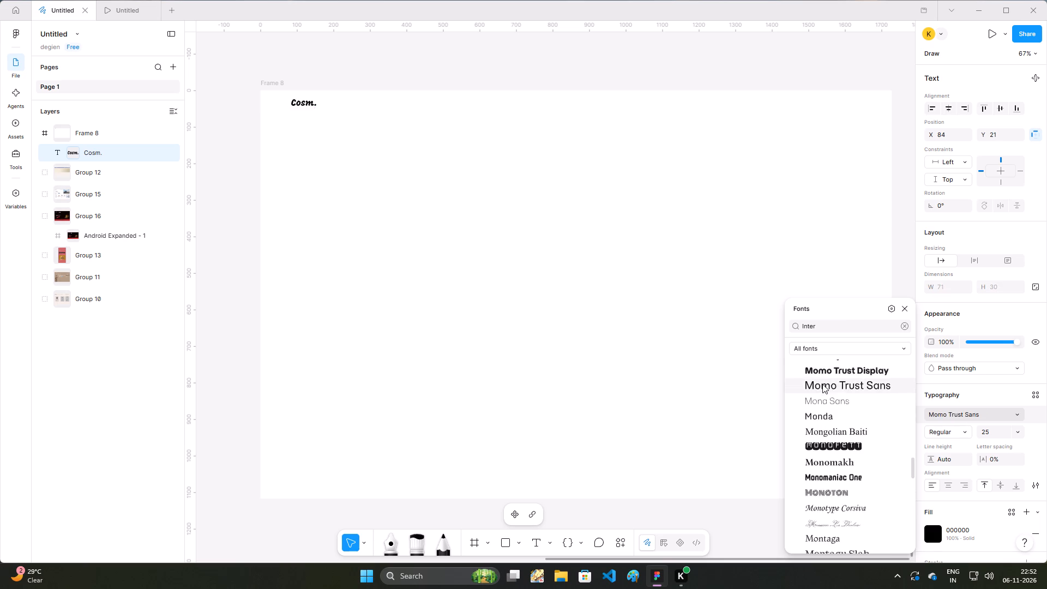
scroll(822, 384, "down", 3)
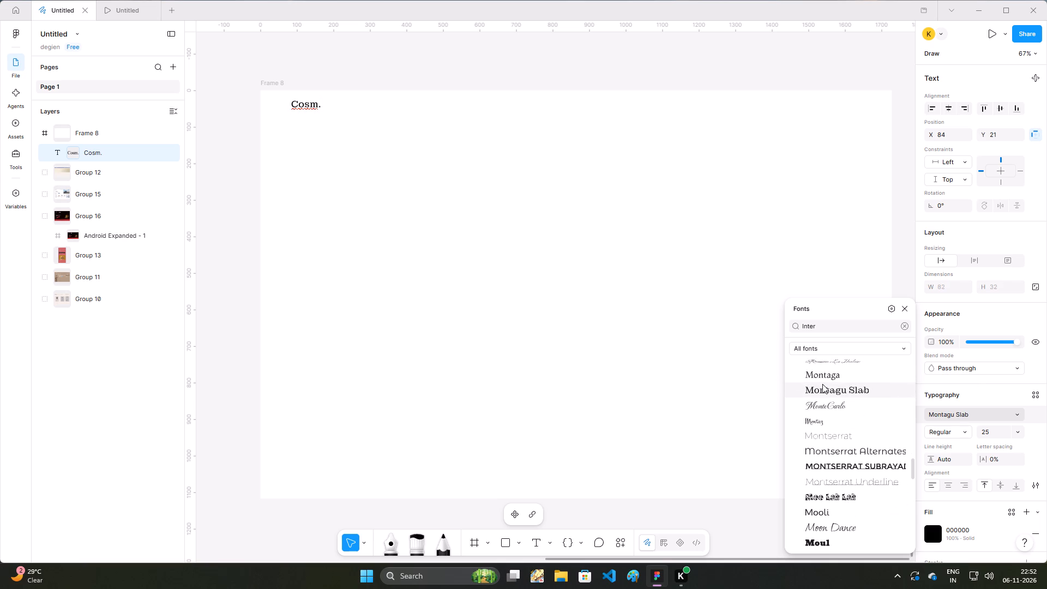
scroll(822, 384, "down", 2)
scroll(822, 384, "up", 1)
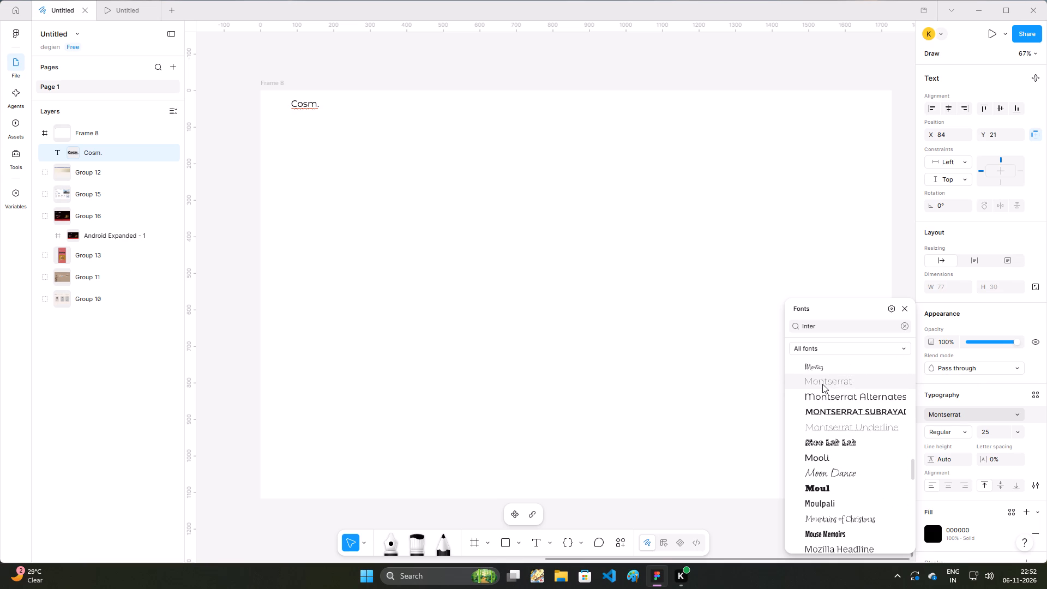
left_click(822, 384)
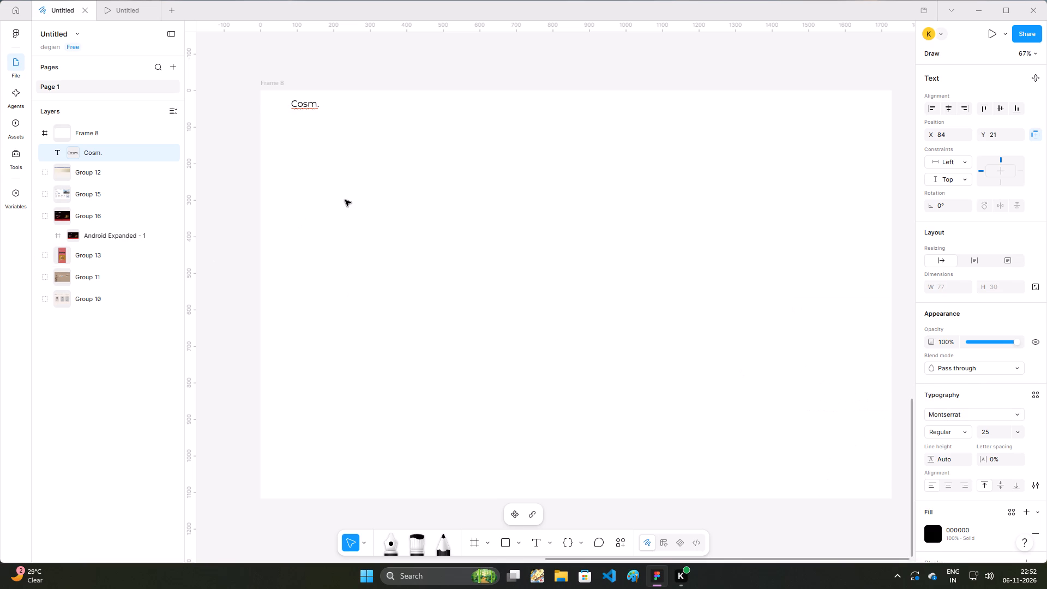
left_click(348, 200)
left_click(438, 183)
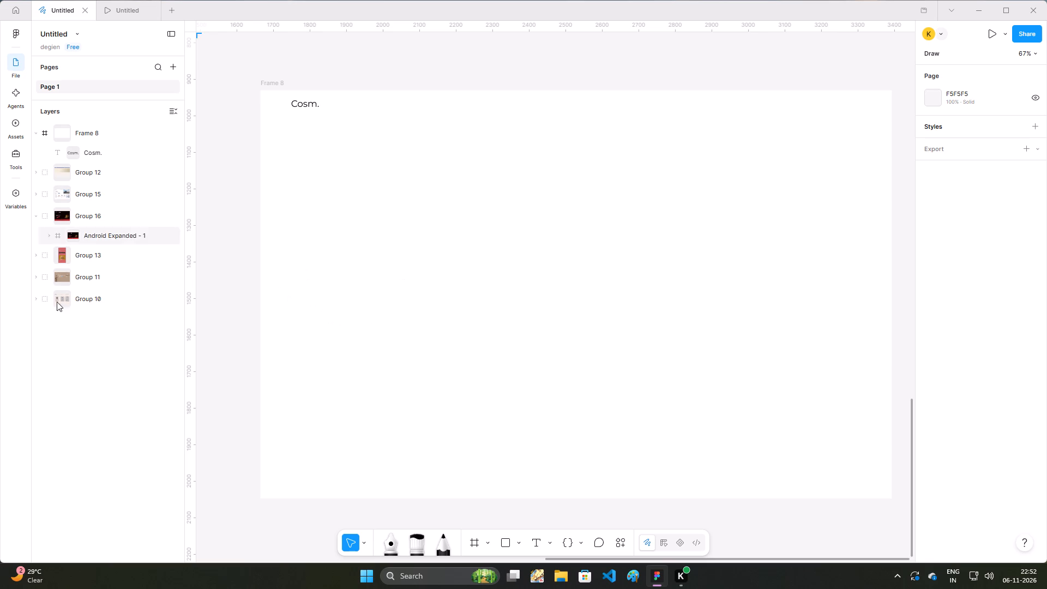
Add a 100 × 100 rectangle near the frame's top edge and move it to about X 467, Y 8.5.
key("r")
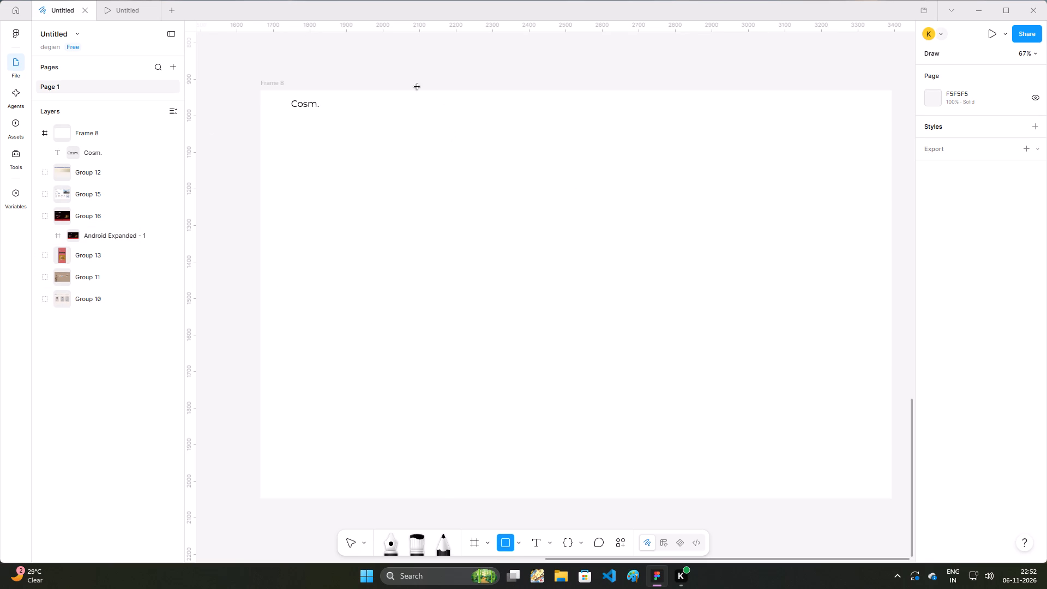
left_click(401, 104)
left_click_drag(401, 104, 498, 114)
left_click_drag(411, 108, 429, 122)
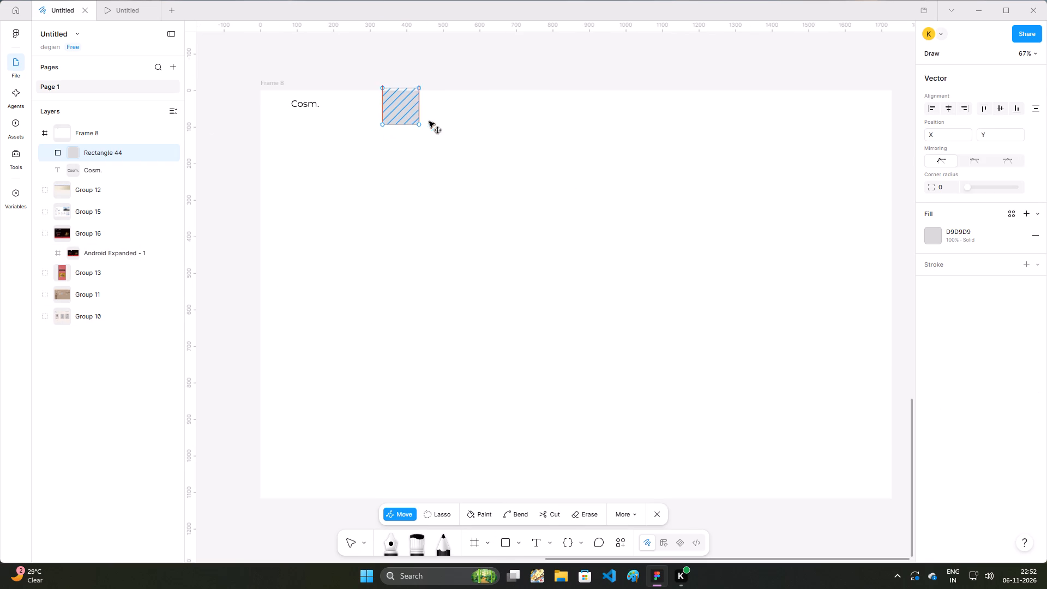
left_click_drag(429, 122, 460, 116)
double_click(504, 129)
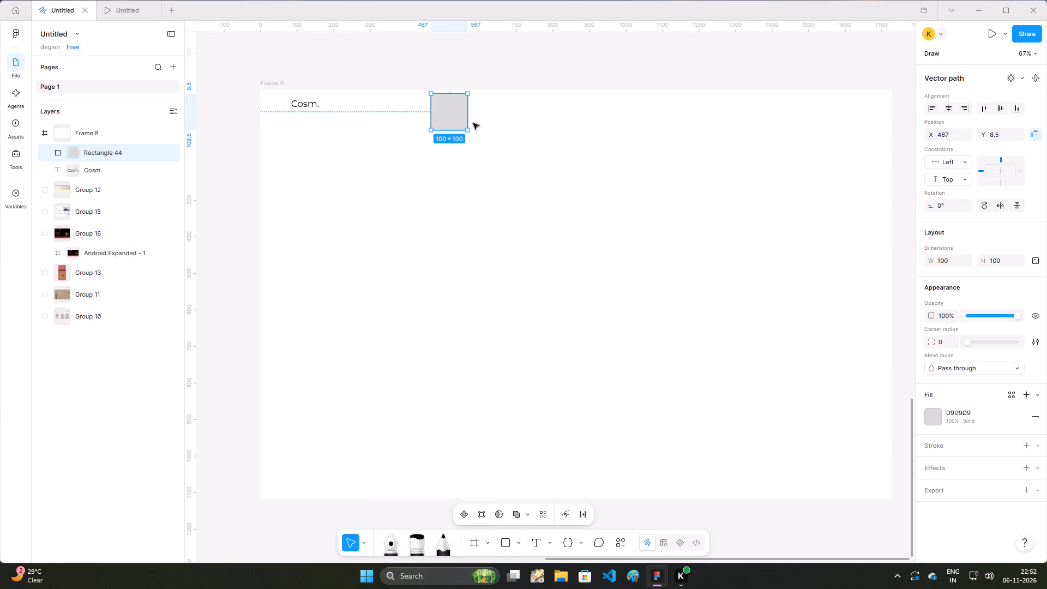
Resize the rectangle into a wide bar of about 717 × 42 and move it to about X 449, Y 9.
left_click_drag(468, 117, 693, 109)
left_click_drag(616, 131, 622, 109)
left_click(622, 109)
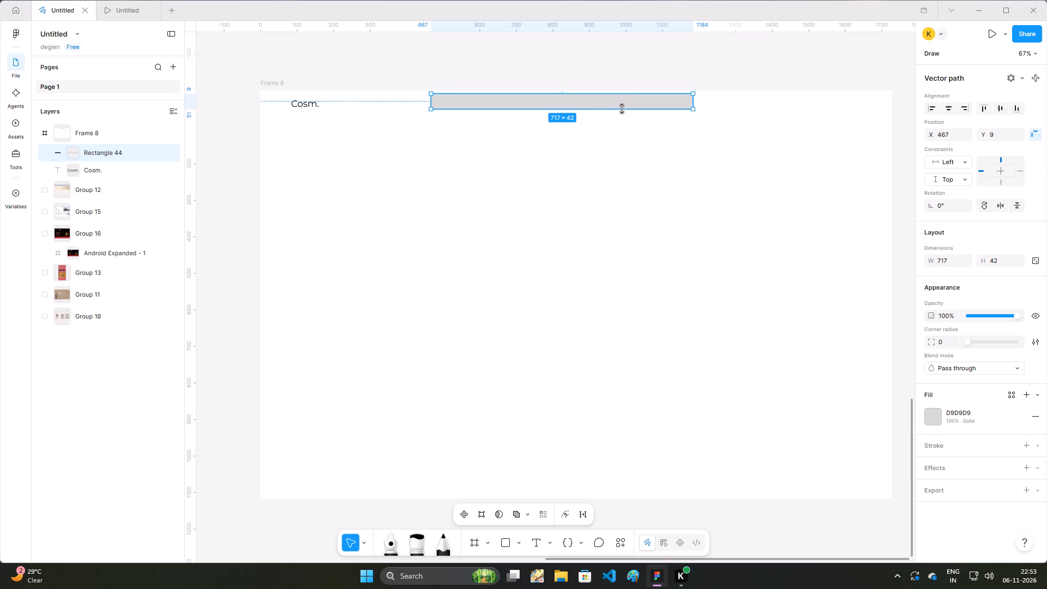
left_click(622, 109)
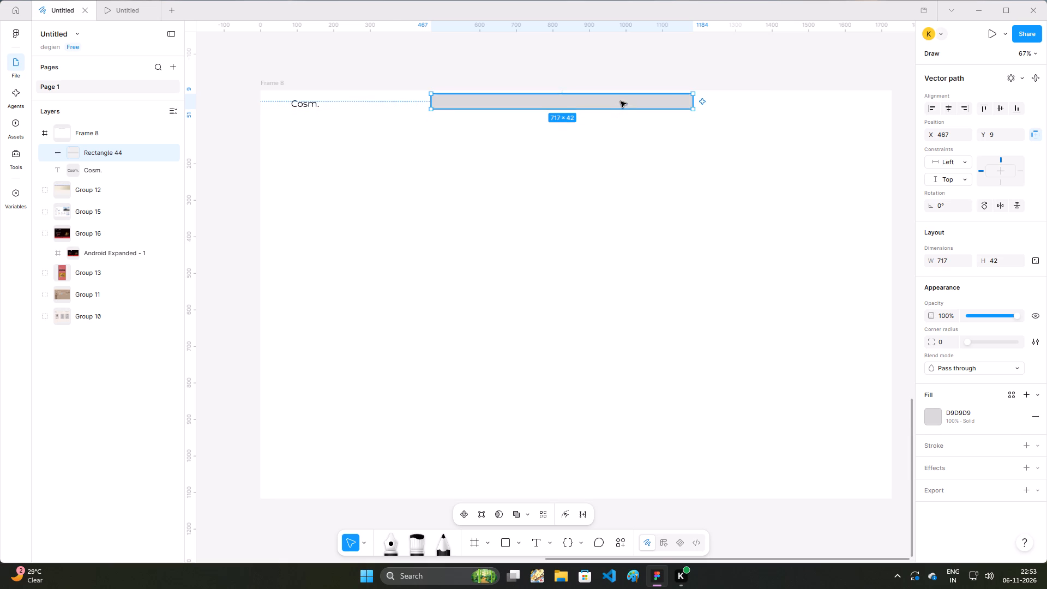
left_click(621, 101)
left_click_drag(617, 103, 610, 103)
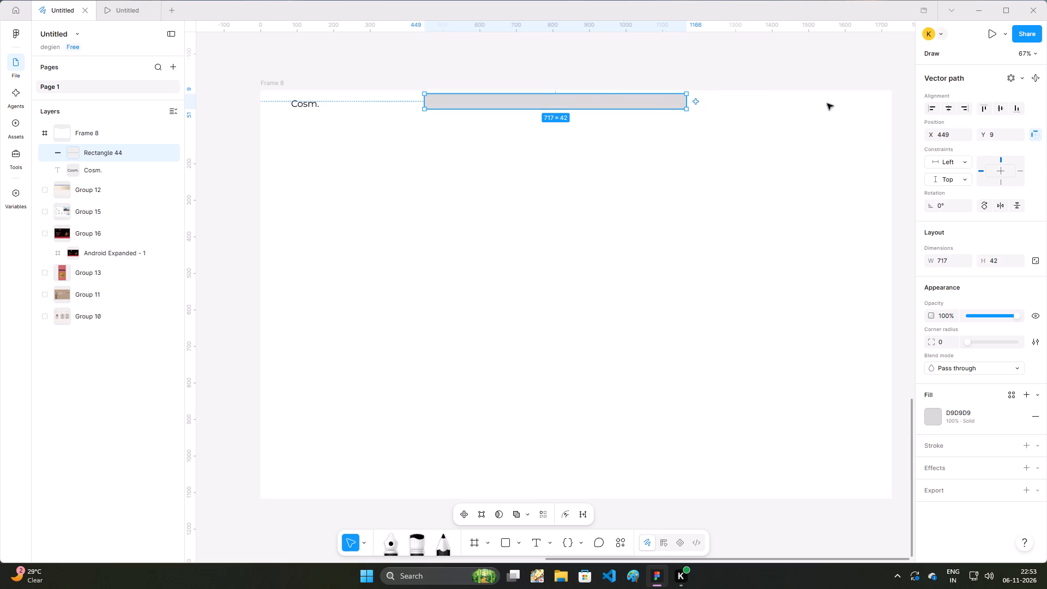
Set the bar's corner radius to 20 and deselect it.
left_click_drag(934, 344, 523, 291)
left_click_drag(934, 344, 523, 291)
type("20")
key("Return")
left_click(943, 326)
left_click(750, 306)
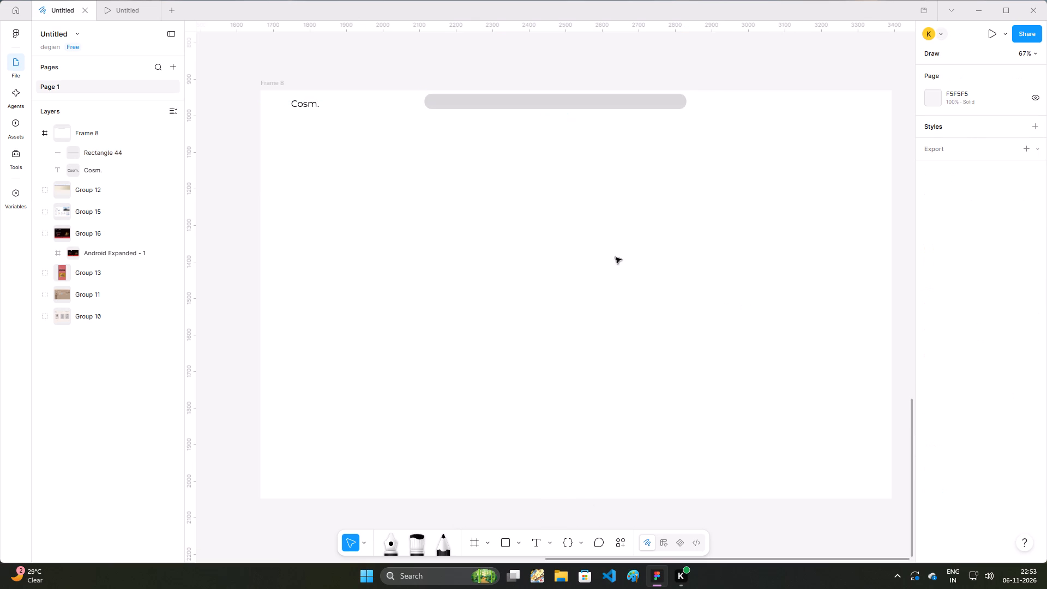
Change the rounded bar's grey fill to white and deselect it.
left_click(496, 106)
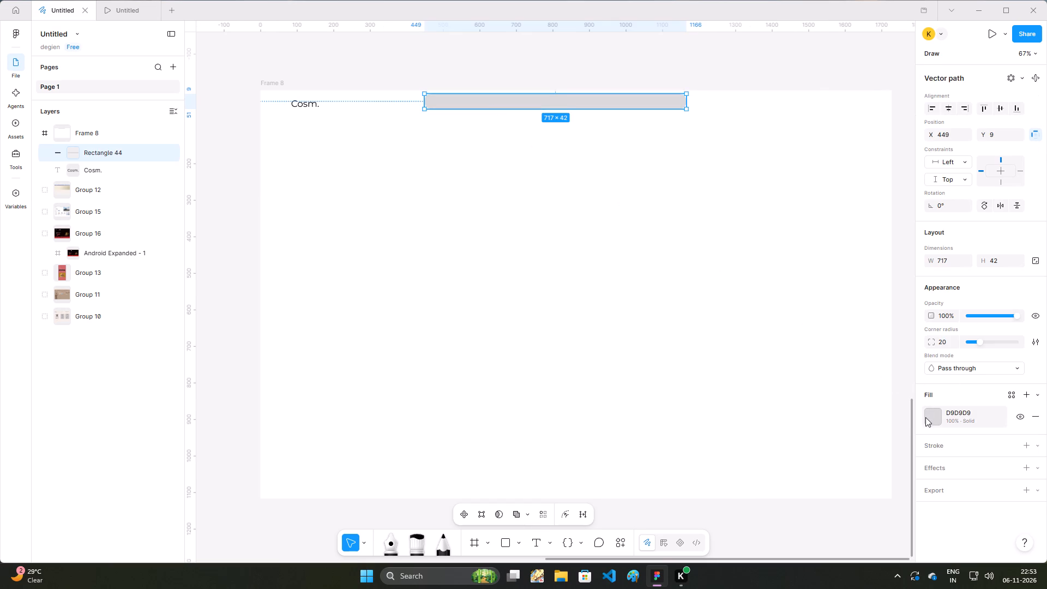
left_click(925, 417)
left_click(787, 336)
left_click_drag(787, 336, 784, 300)
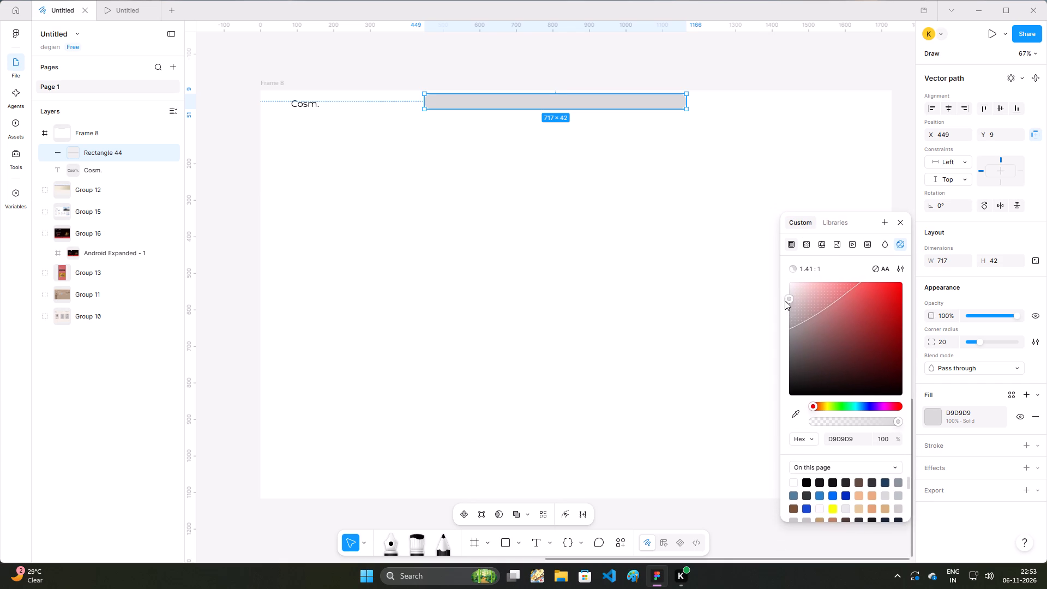
left_click_drag(790, 300, 775, 244)
left_click(646, 260)
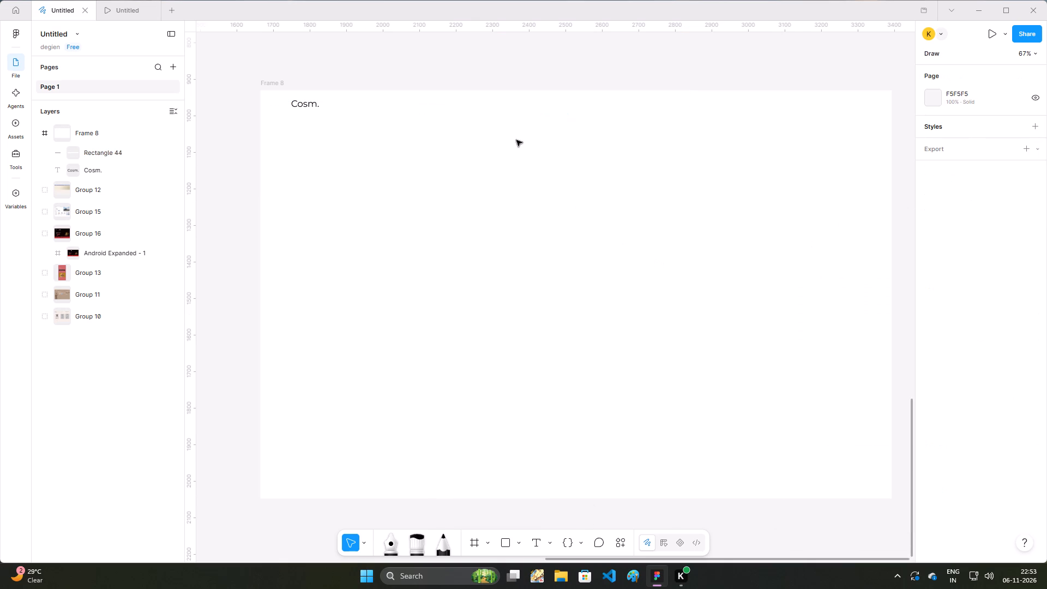
Start a text object over the bar at about X 526, Y 38, with font size 18 and three line breaks.
key("t")
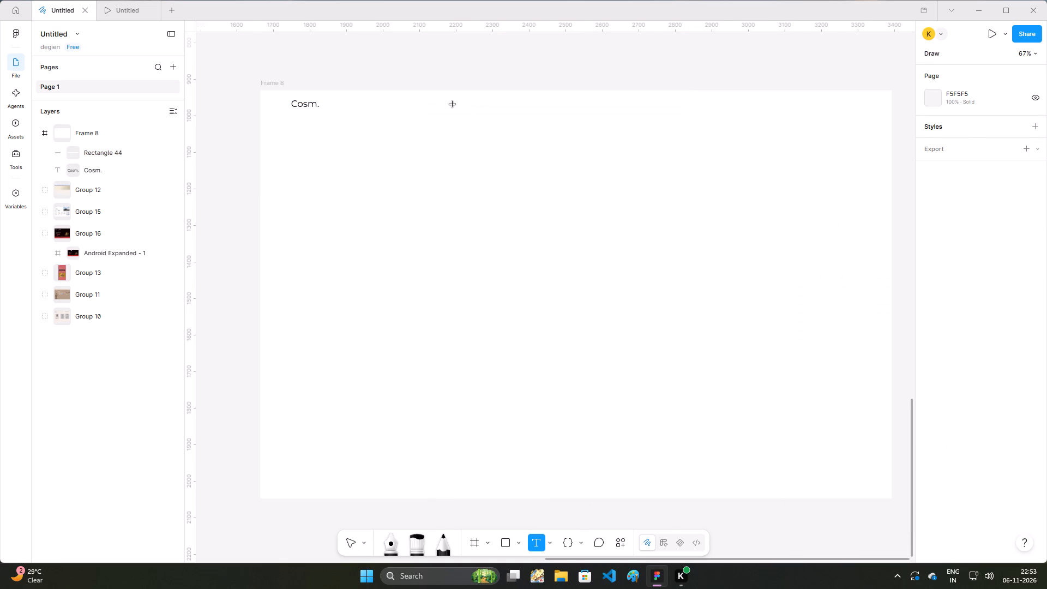
left_click(453, 104)
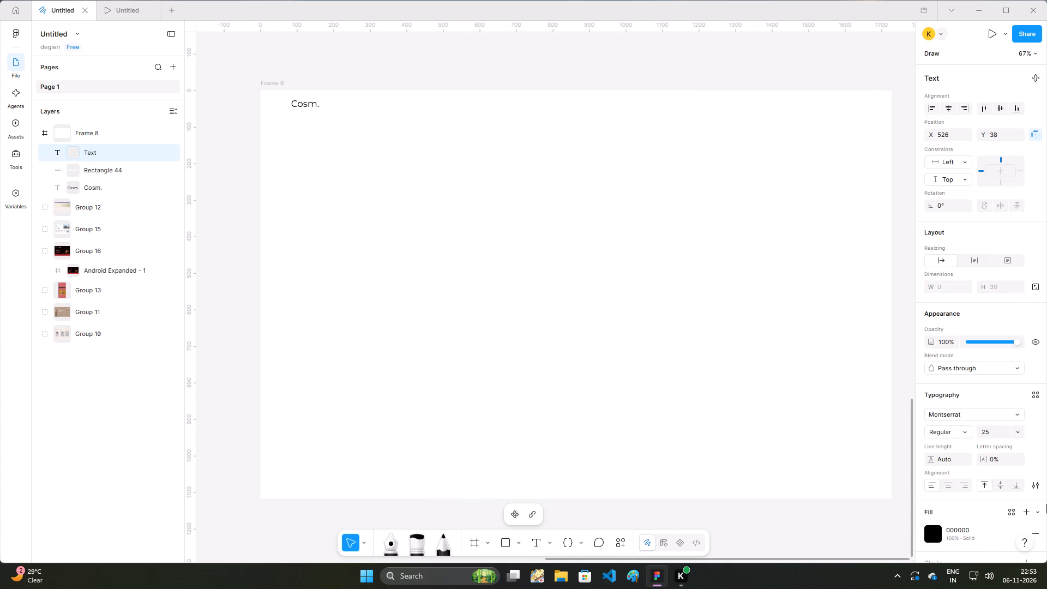
left_click(1004, 420)
double_click(1004, 429)
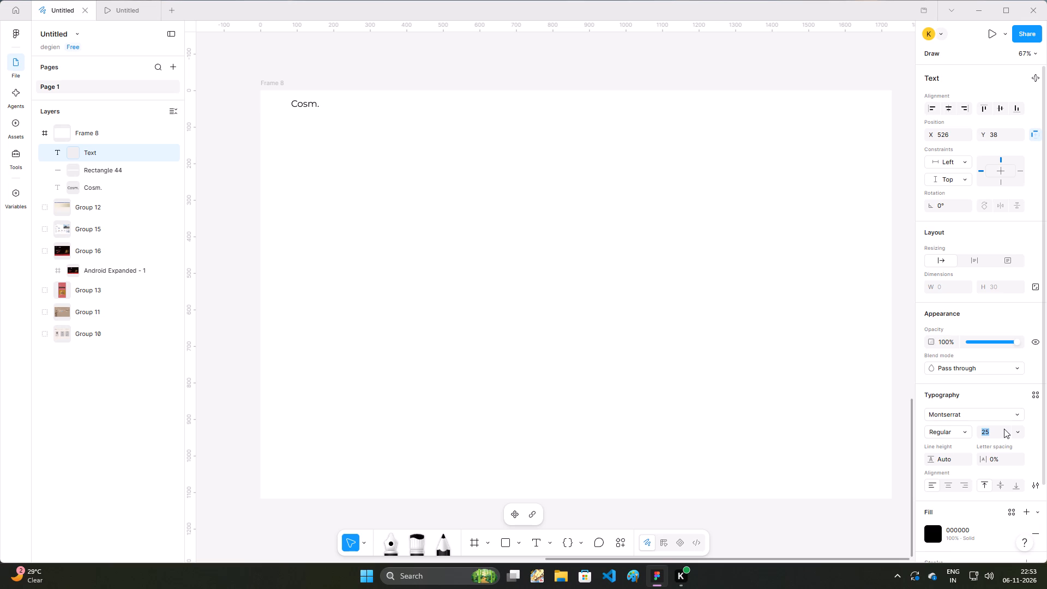
type("18")
key("Return")
key("Return")
key("Return")
key("Return")
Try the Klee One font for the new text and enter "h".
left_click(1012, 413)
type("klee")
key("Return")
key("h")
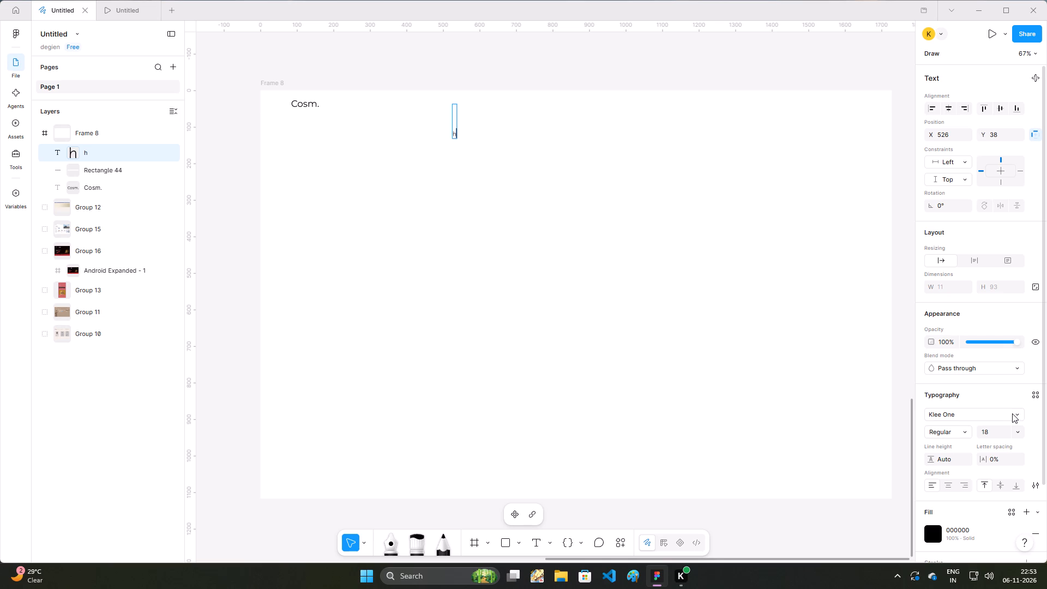
Enter "Home" and "Shampoo" in Montserrat as the first navigation links, leaving a few spaces after Shampoo.
key("h")
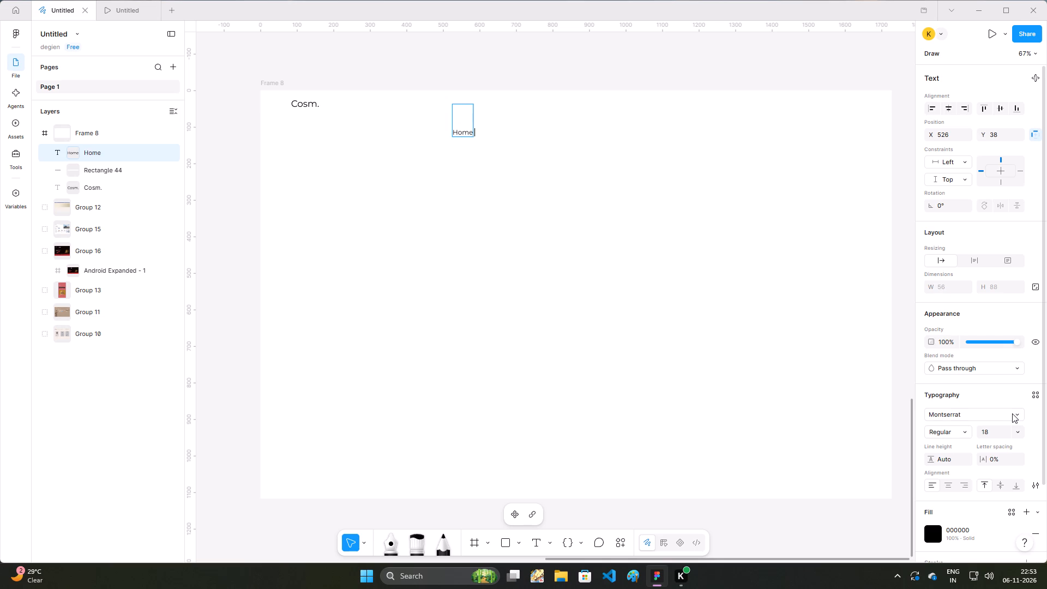
key("s")
key("space")
key("s")
key("BackSpace")
key("s")
type("ha")
type("mpoo")
key("space")
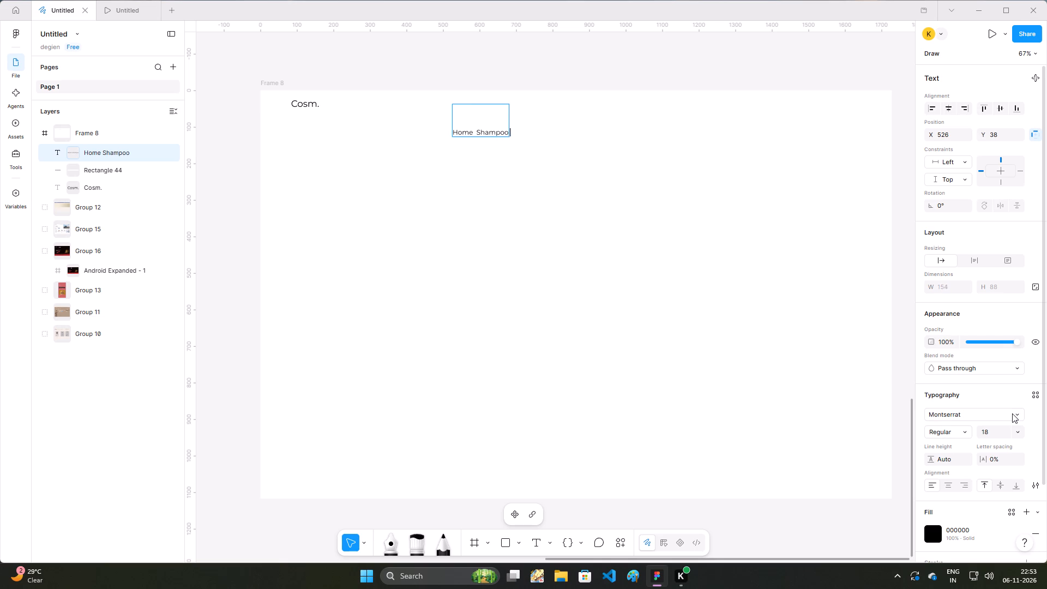
key("space")
key("space")
key("space")
type("fac")
key("BackSpace")
key("BackSpace")
key("BackSpace")
Widen the gap between Home and Shampoo by six spaces.
key("Left")
key("Left")
key("Left")
key("Left")
key("Left")
key("Left")
key("Left")
key("Left")
key("Left")
key("Left")
key("Left")
key("Left")
key("Left")
key("space")
key("space")
key("space")
key("space")
key("space")
key("space")
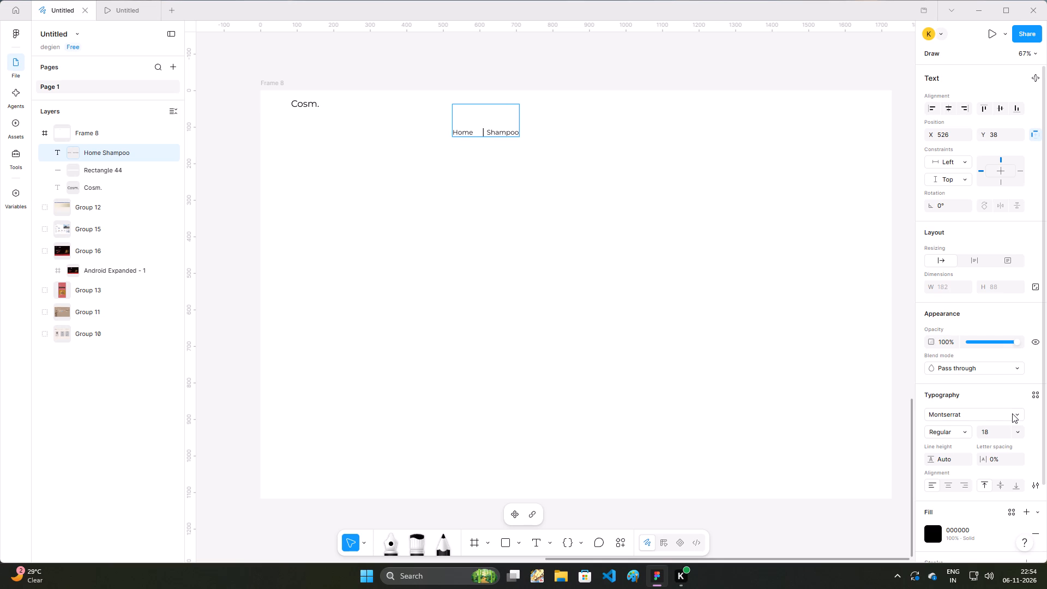
Add "Face Wash" after Shampoo at the end of the navigation text.
key("Right")
key("Right")
key("Right")
key("Right")
key("Right")
key("Right")
key("Right")
key("Right")
key("Right")
key("Right")
key("Right")
key("Right")
key("Right")
key("space")
key("f")
key("BackSpace")
type("FA")
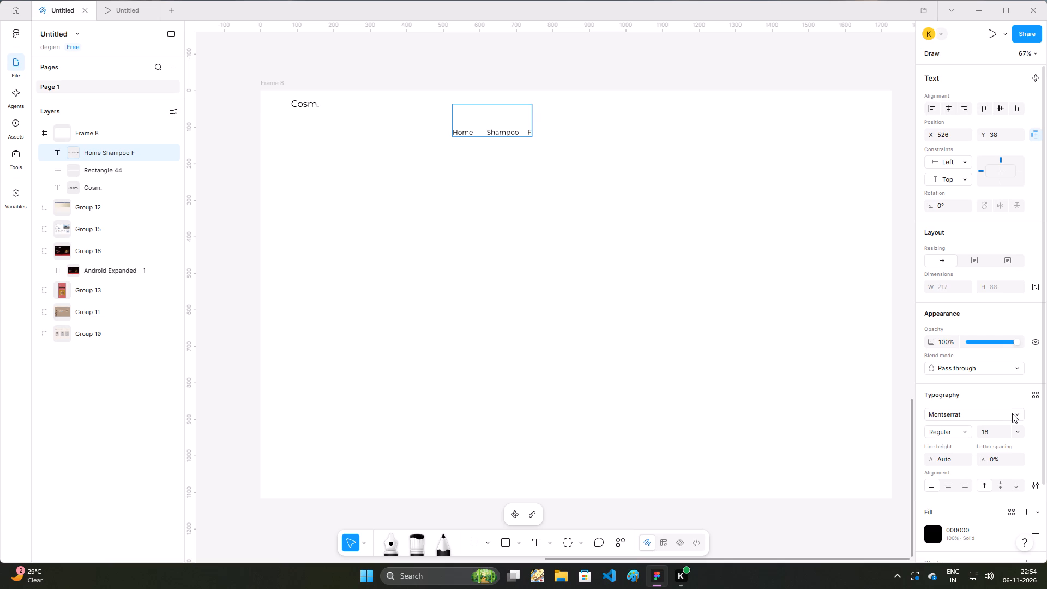
type("ace")
key("space")
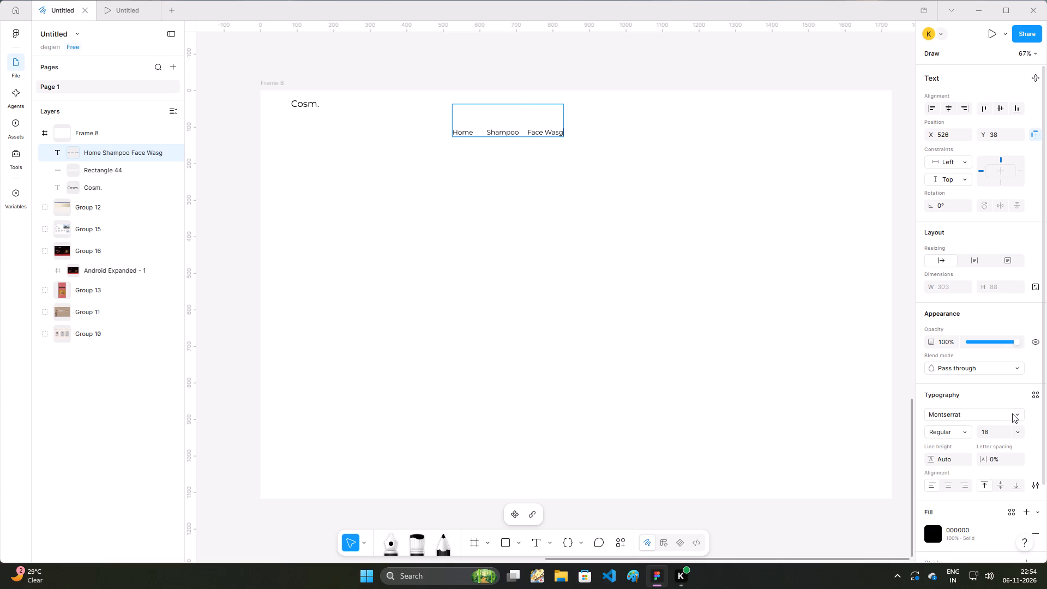
key("BackSpace")
key("h")
Add "Product" after Face Wash, separated by six spaces.
key("space")
key("space")
key("space")
key("space")
key("space")
key("space")
type("ro")
type("duct")
Add "About" after Product, separated by several spaces, and finish editing the navigation text.
key("space")
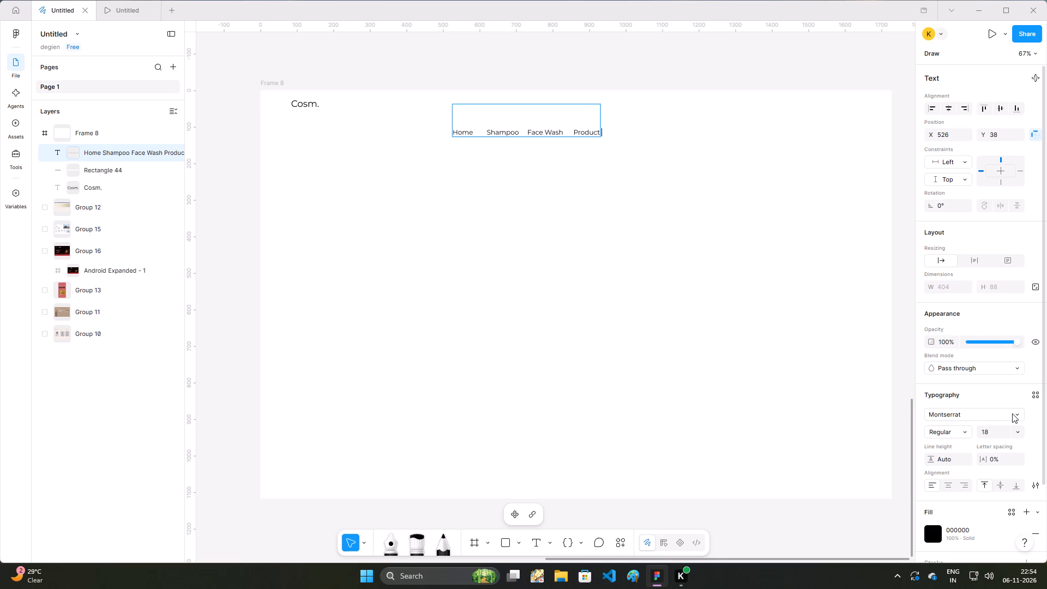
key("space")
key("space")
key("space")
key("space")
key("space")
key("space")
left_click(534, 192)
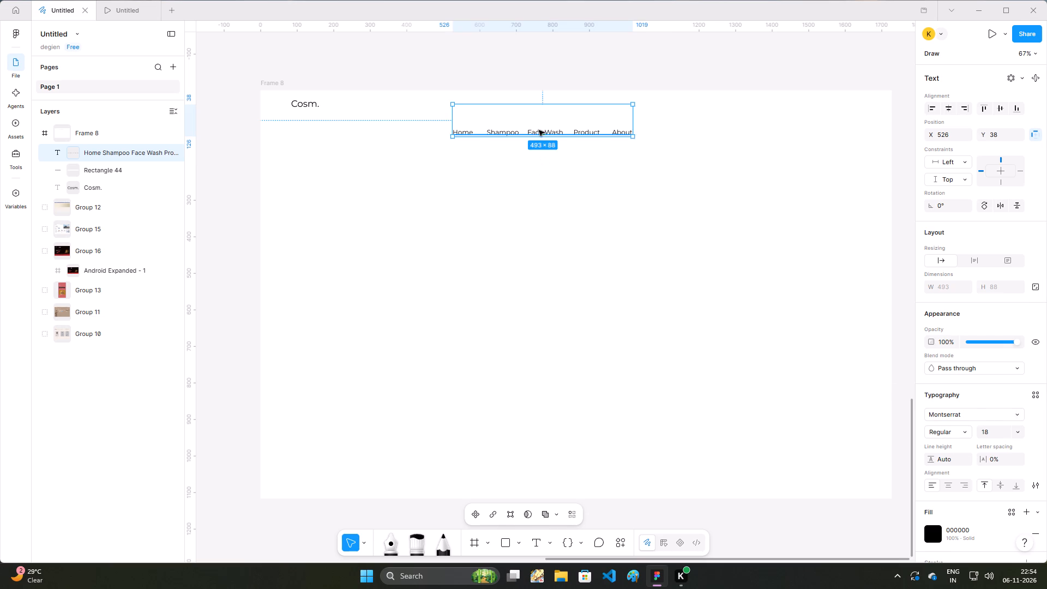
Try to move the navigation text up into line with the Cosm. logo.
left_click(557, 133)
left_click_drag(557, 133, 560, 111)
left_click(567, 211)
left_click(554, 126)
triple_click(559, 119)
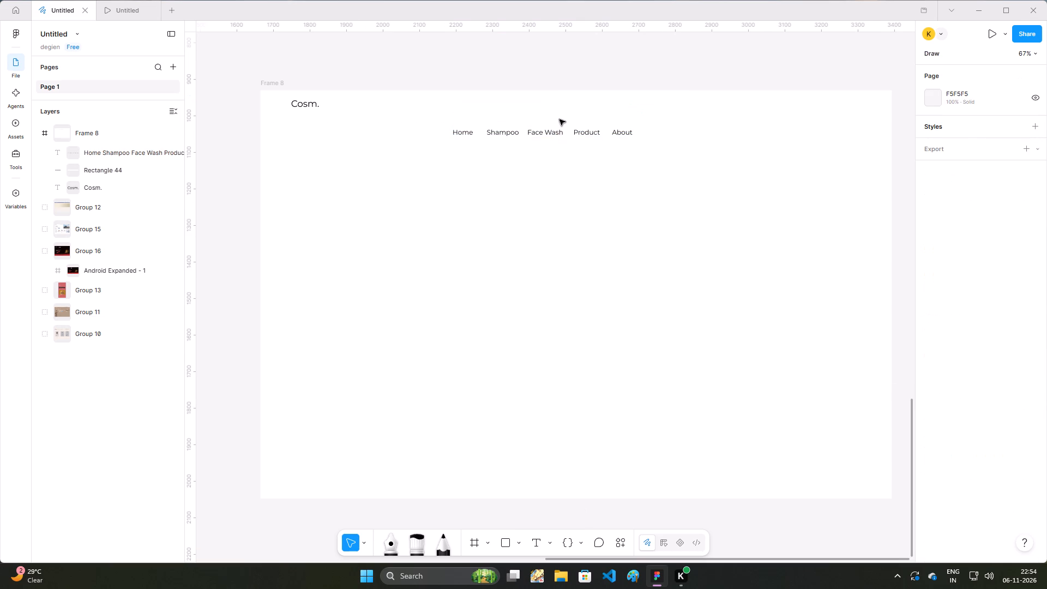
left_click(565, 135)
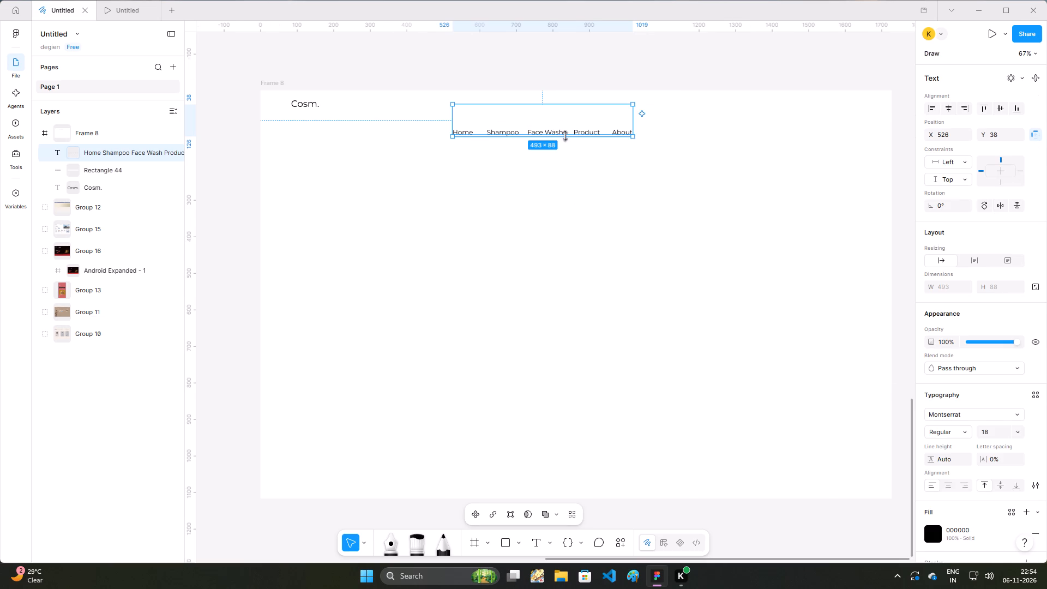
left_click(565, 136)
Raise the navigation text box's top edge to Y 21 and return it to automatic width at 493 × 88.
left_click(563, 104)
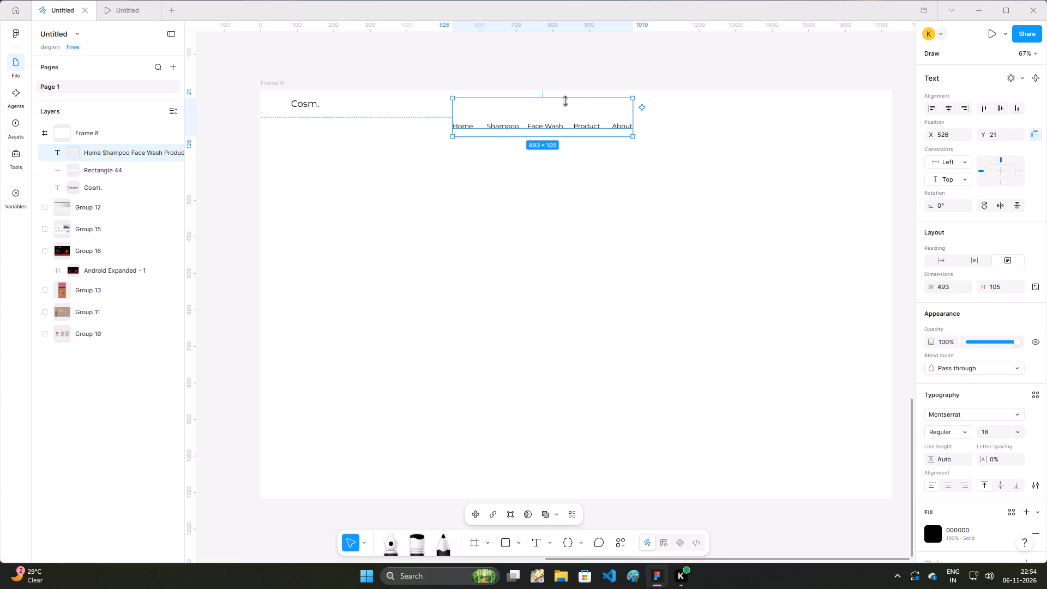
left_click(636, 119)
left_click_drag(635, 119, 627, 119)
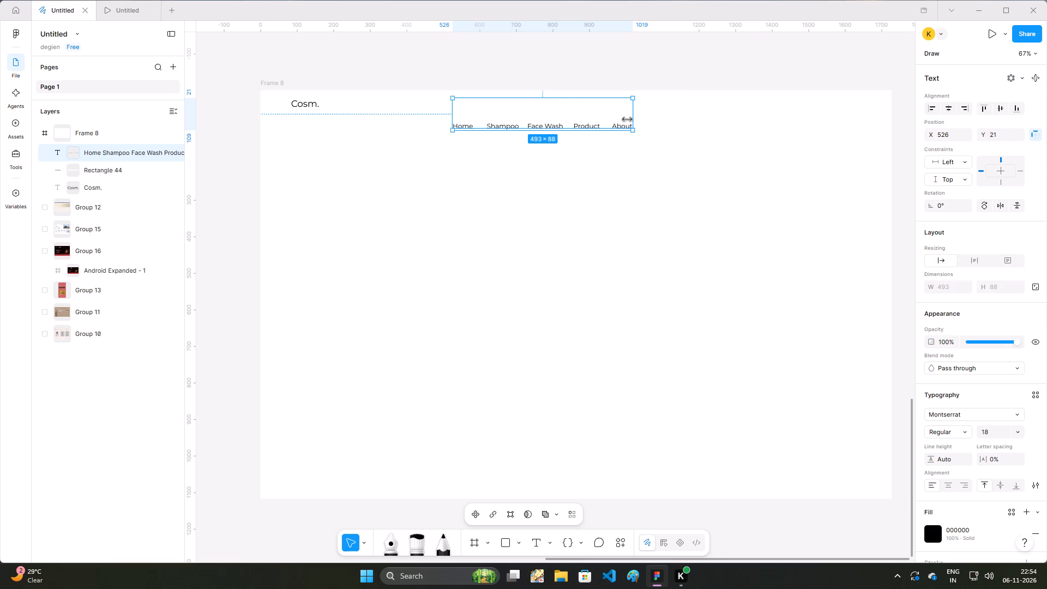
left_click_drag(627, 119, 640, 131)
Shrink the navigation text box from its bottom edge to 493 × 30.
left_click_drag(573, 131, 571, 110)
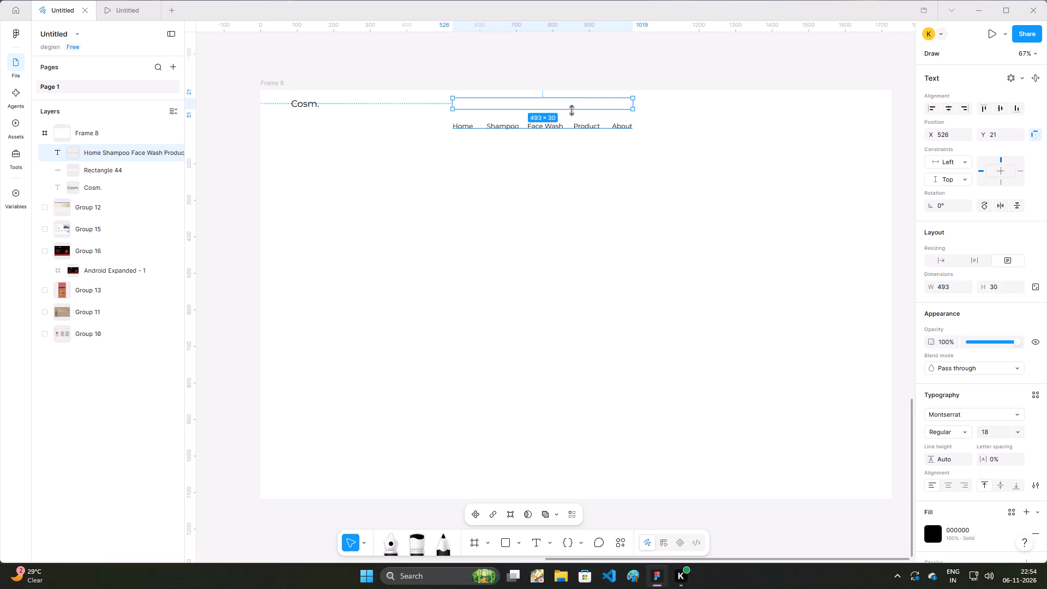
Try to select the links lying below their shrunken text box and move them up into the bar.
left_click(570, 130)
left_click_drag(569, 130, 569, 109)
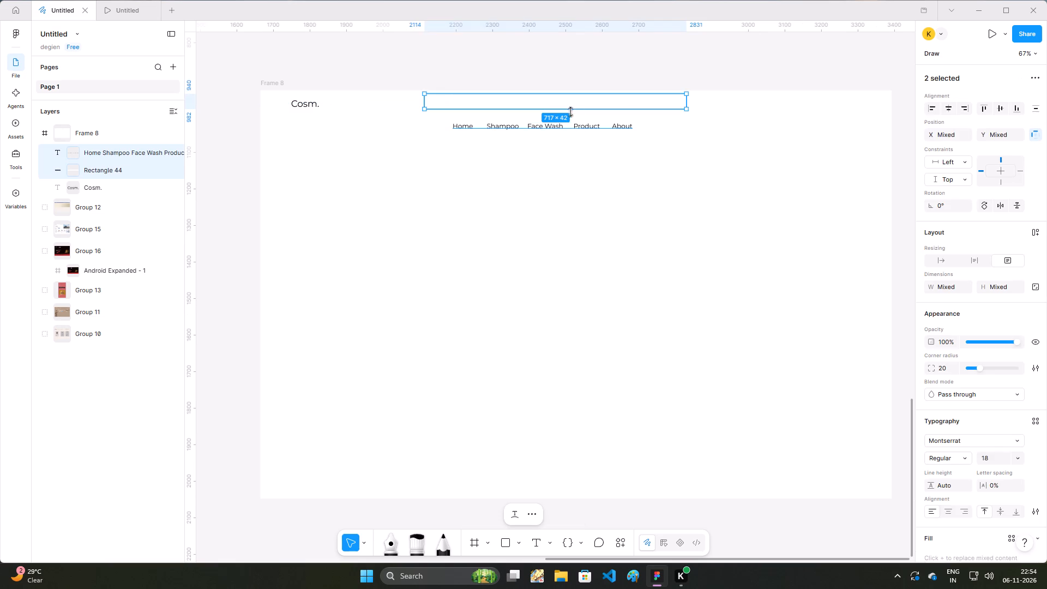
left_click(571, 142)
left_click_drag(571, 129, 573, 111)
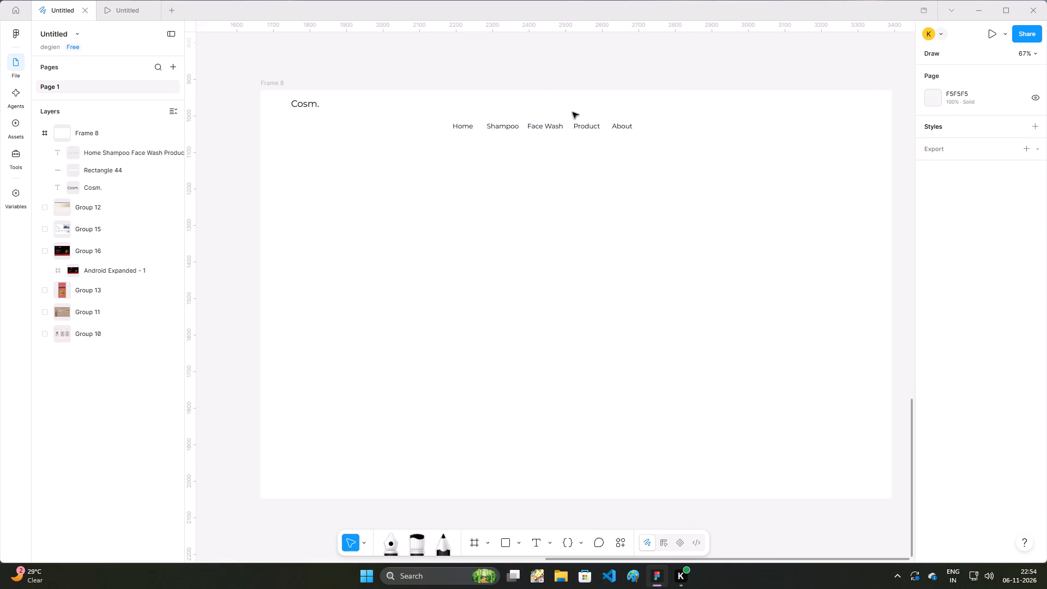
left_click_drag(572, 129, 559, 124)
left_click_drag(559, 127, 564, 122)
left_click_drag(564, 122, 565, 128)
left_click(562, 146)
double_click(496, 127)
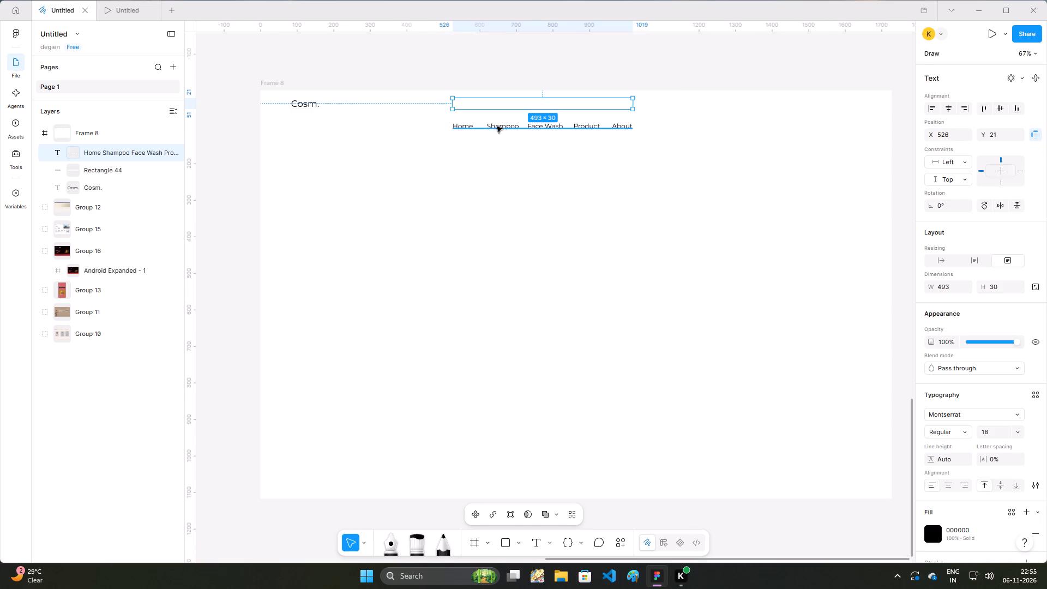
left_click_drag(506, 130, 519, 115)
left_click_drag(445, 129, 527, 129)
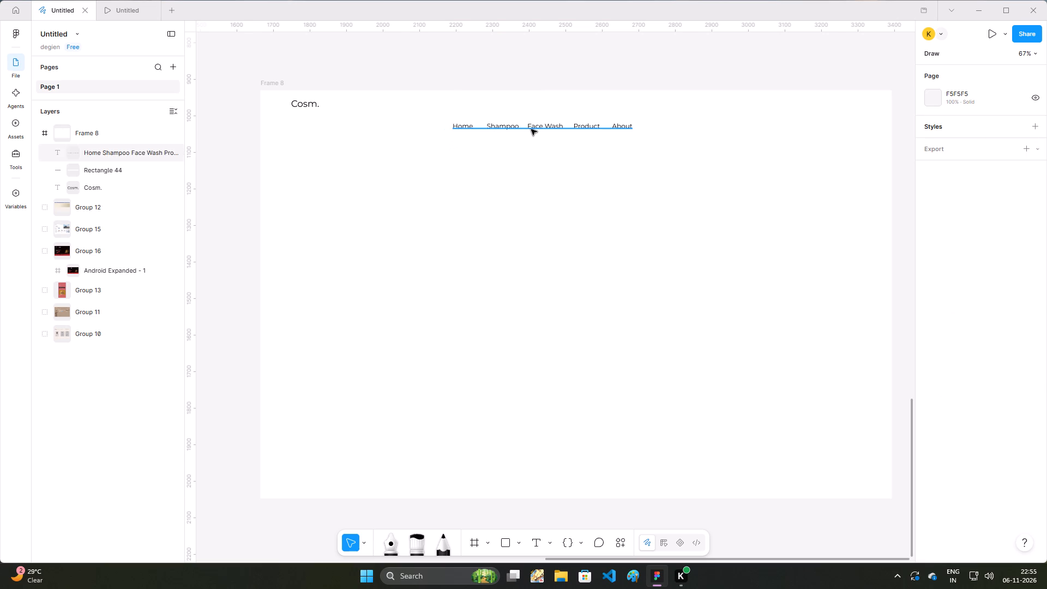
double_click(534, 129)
Resize the navigation text box to 493 × 88 with its top edge at Y 32.
left_click_drag(548, 111, 550, 137)
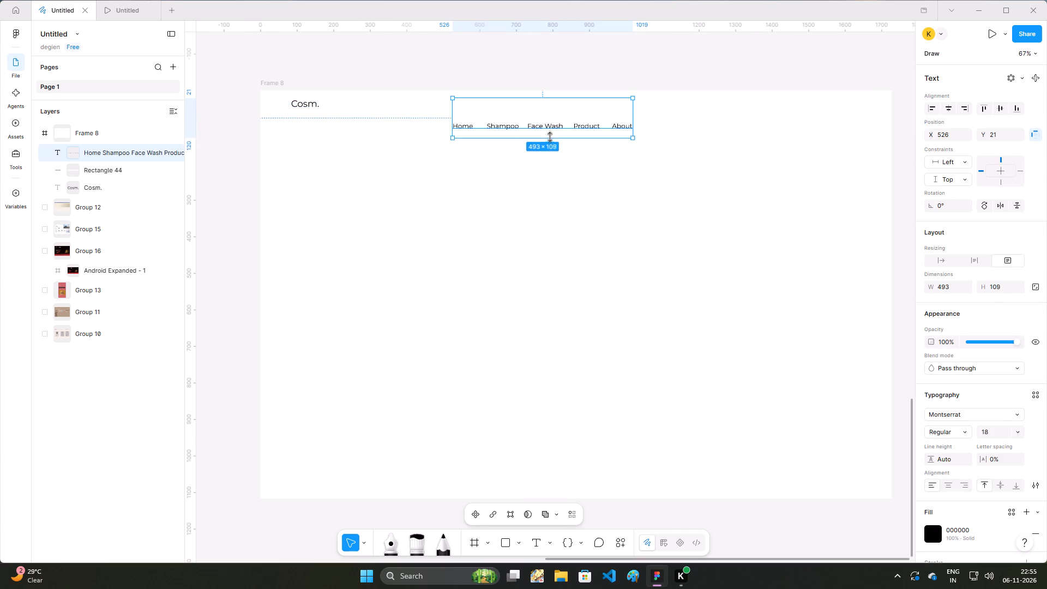
left_click_drag(550, 137, 550, 134)
left_click(556, 100)
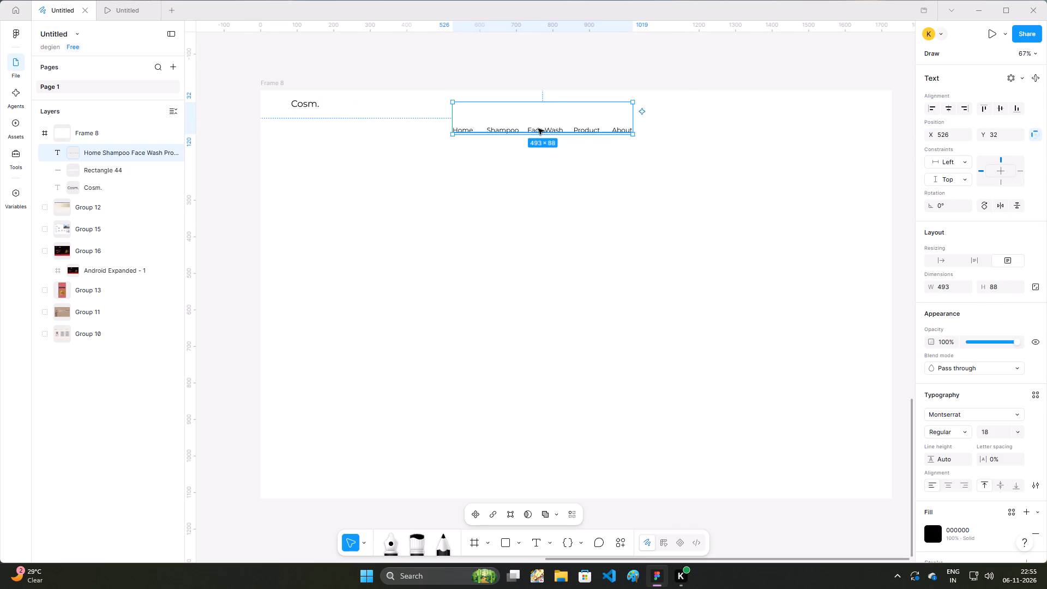
Move the navigation text up to about X 525, Y -35, level with the Cosm. logo.
left_click_drag(538, 129, 538, 104)
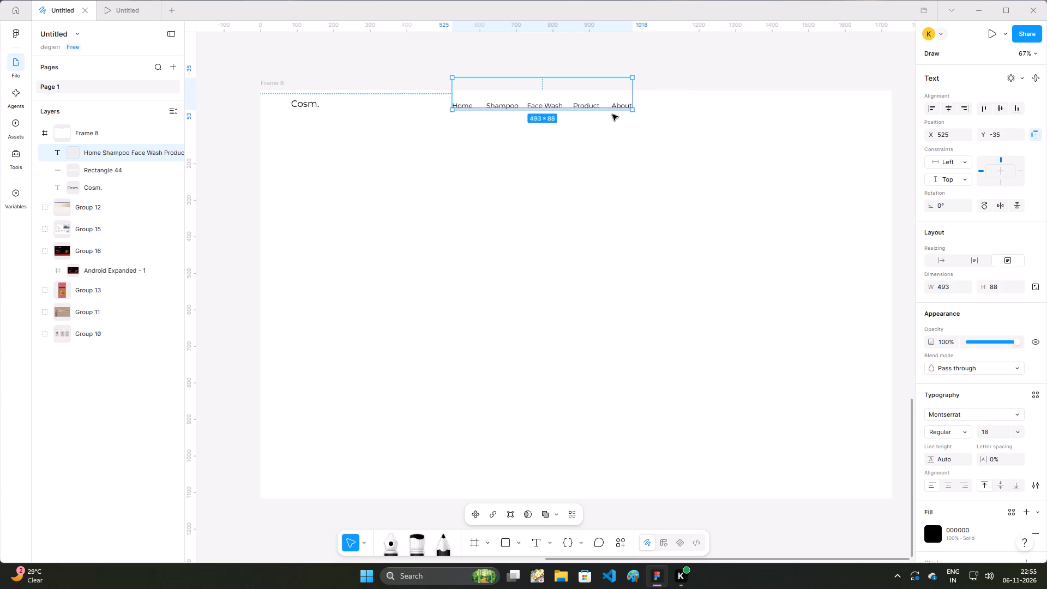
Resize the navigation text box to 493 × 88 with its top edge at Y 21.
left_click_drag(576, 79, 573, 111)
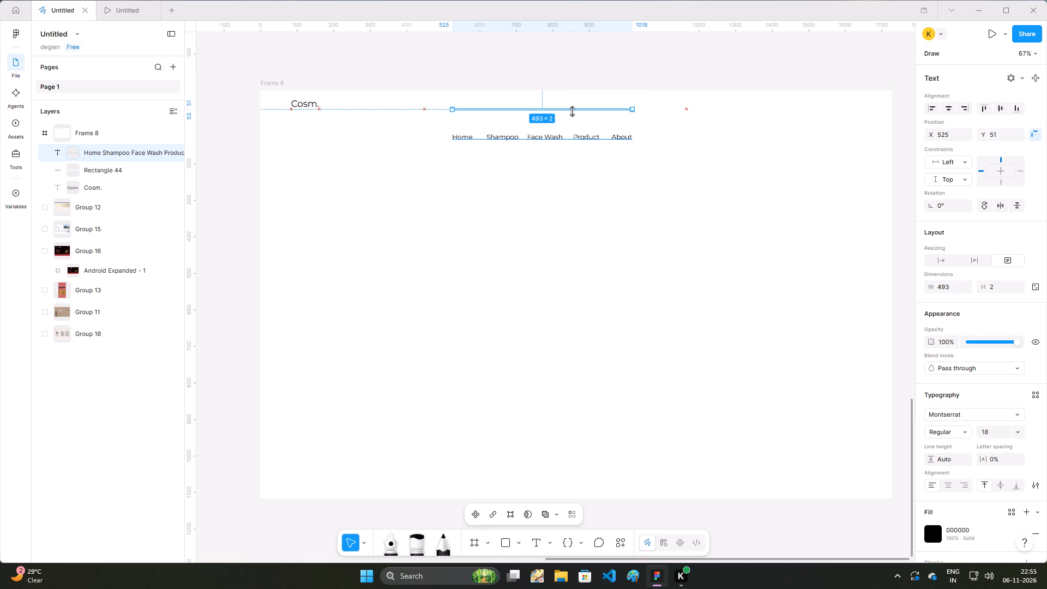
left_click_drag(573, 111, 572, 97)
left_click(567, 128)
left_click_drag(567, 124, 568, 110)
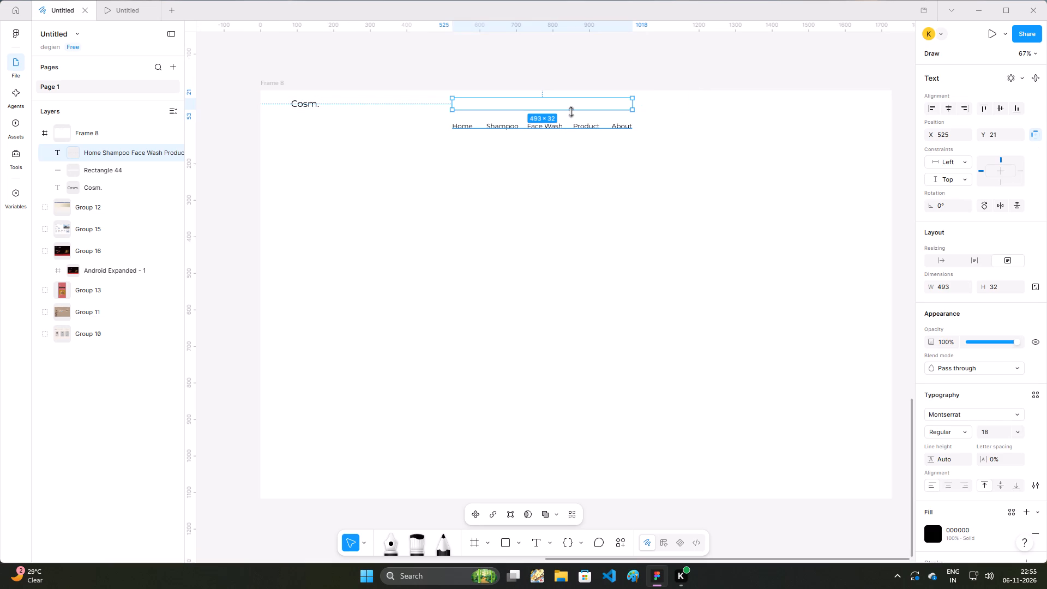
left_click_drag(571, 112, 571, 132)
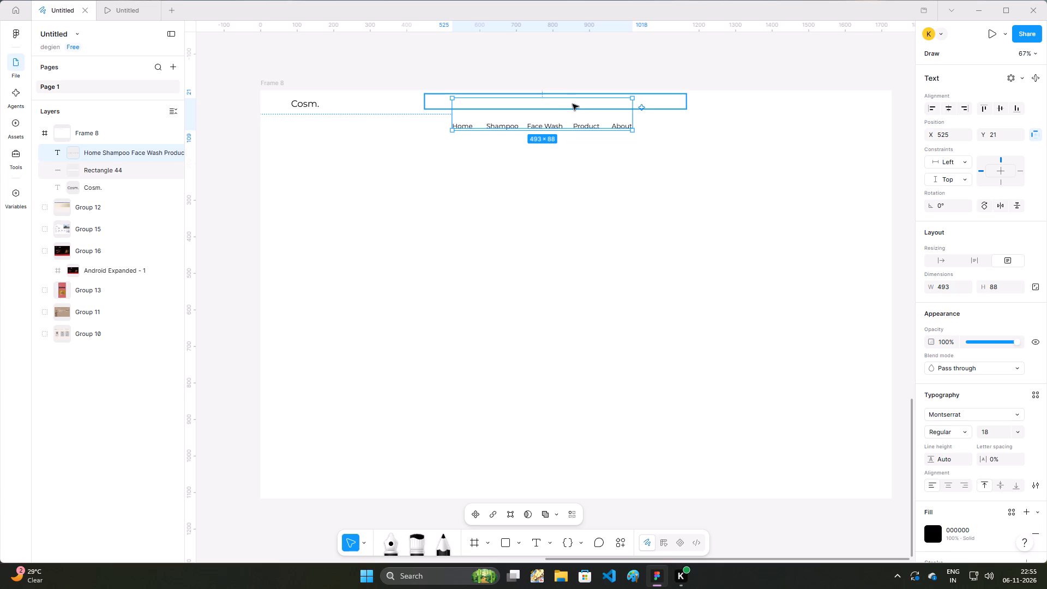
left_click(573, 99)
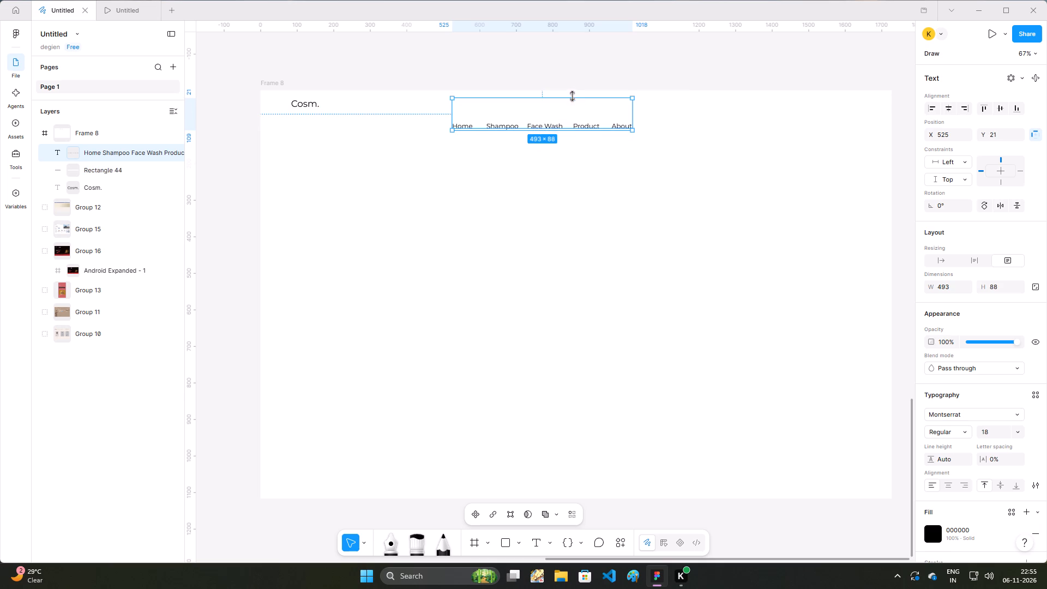
Copy all of the text inside the navigation text box, from Home through About.
double_click(622, 127)
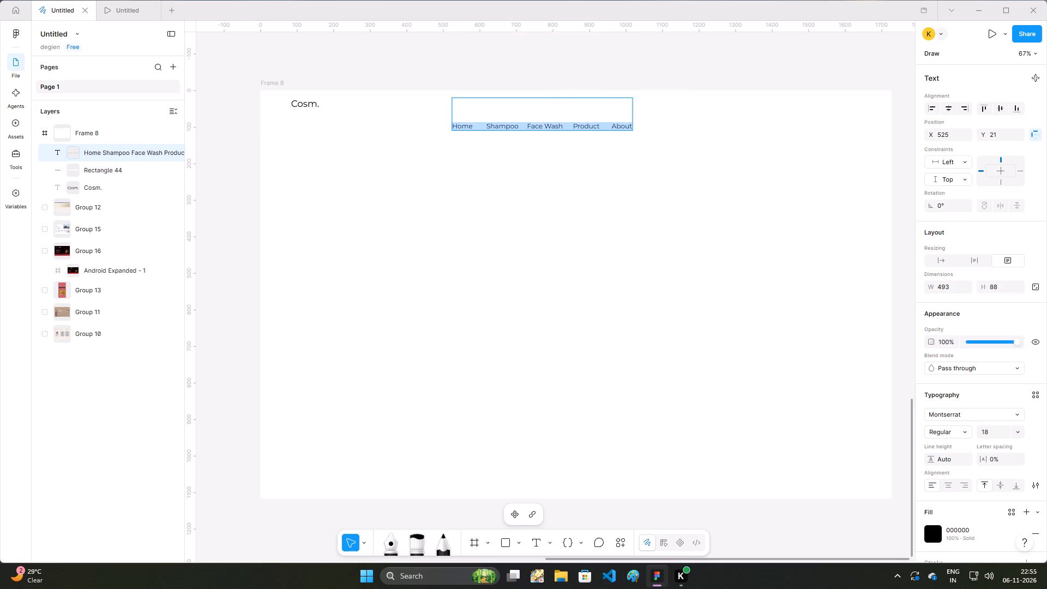
key("ctrl+c")
key("ctrl+c")
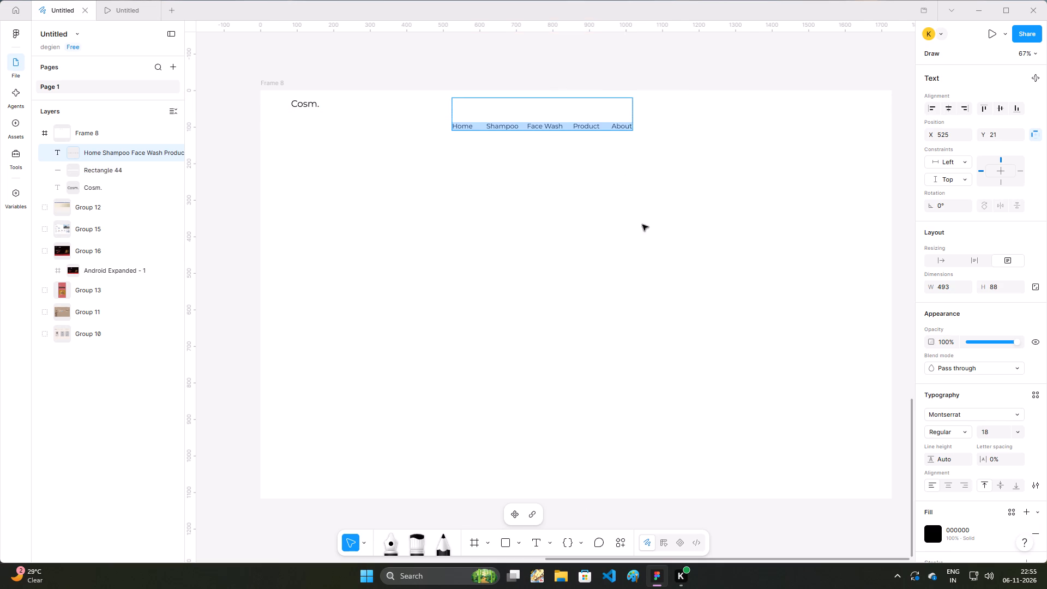
Move the old navigation text box down to about X 521, Y 266 and delete it.
double_click(643, 225)
left_click(659, 138)
left_click_drag(658, 136, 573, 110)
left_click_drag(510, 107, 458, 107)
left_click_drag(454, 107, 504, 195)
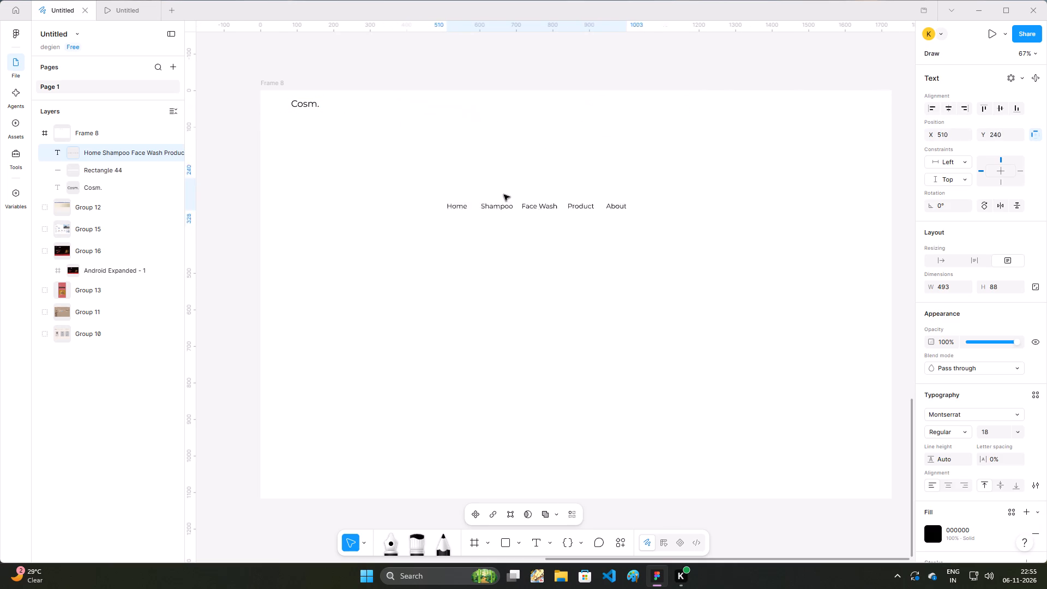
left_click_drag(504, 195, 505, 196)
left_click(505, 196)
left_click_drag(646, 249, 412, 176)
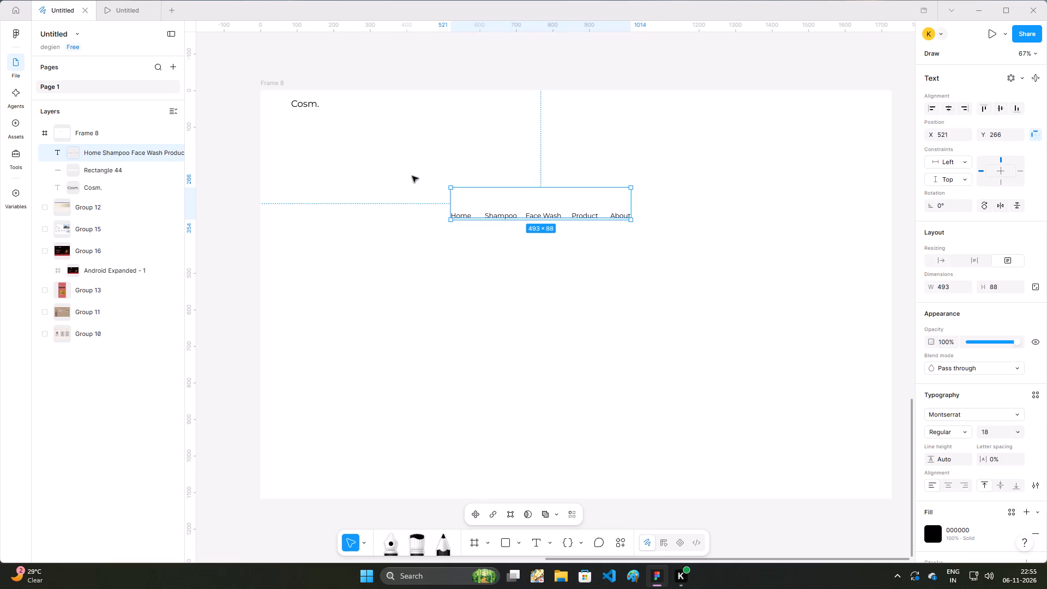
key("Delete")
Paste the copied navigation links into a new text layer inside the bar at about X 471, Y 35.
left_click(528, 103)
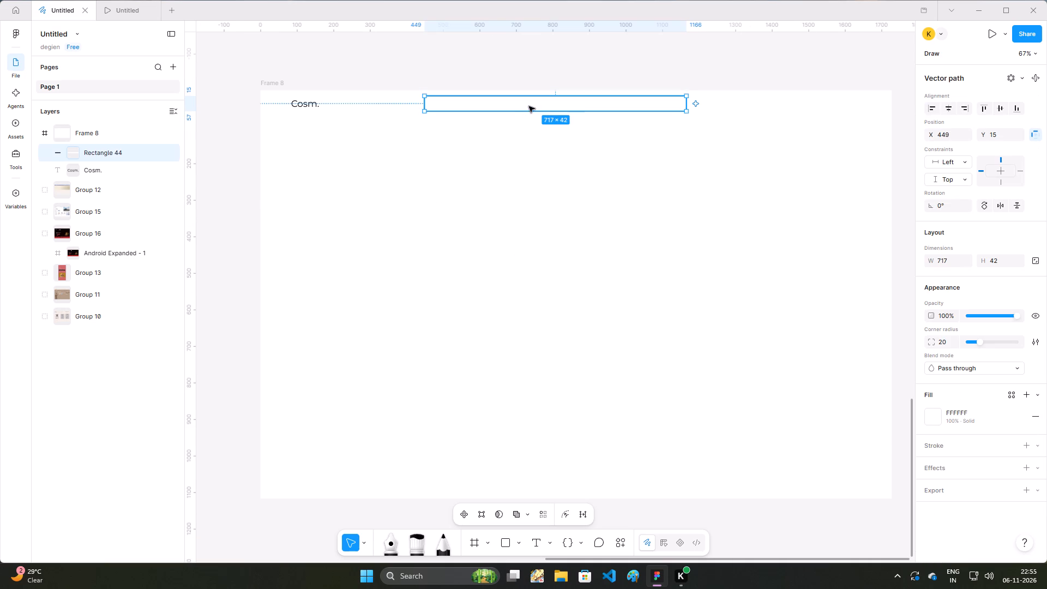
key("t")
left_click(432, 103)
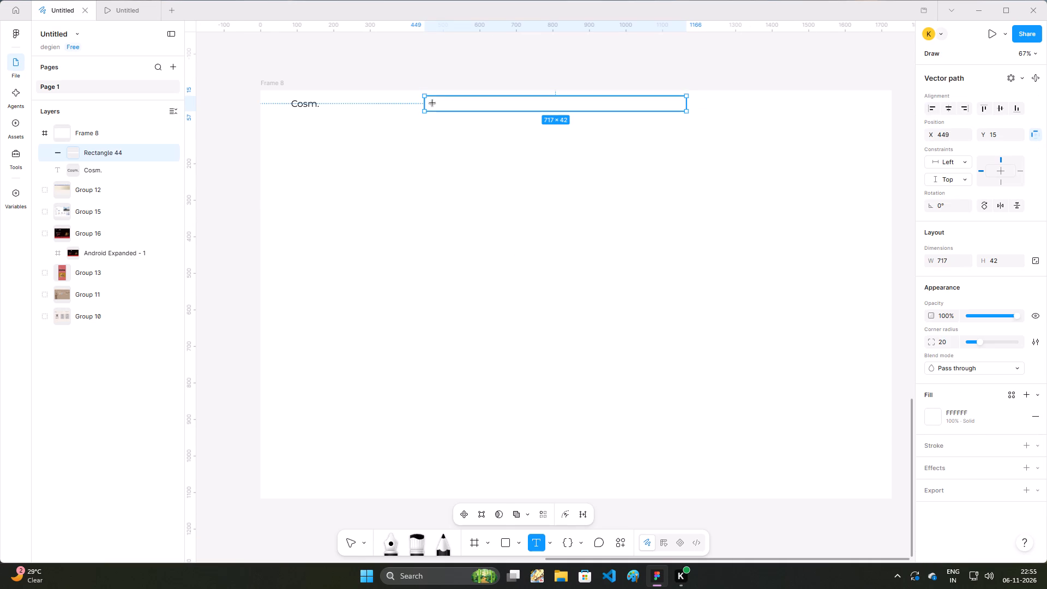
key("ctrl+v")
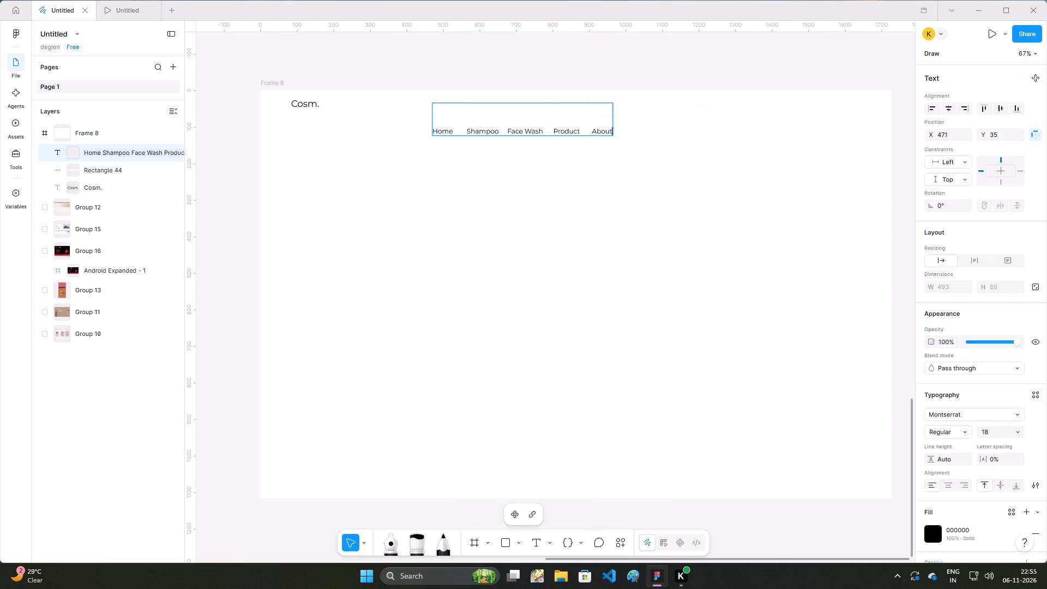
Remove the empty lines above the links in the pasted navigation text.
left_click(442, 121)
key("BackSpace")
key("BackSpace")
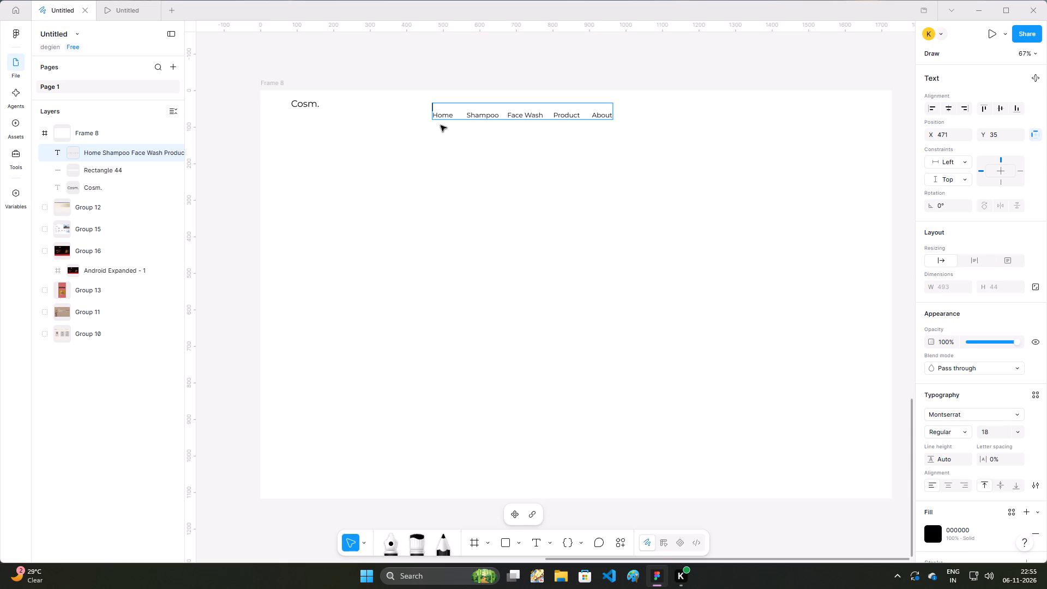
key("BackSpace")
key("Down")
key("BackSpace")
left_click(464, 129)
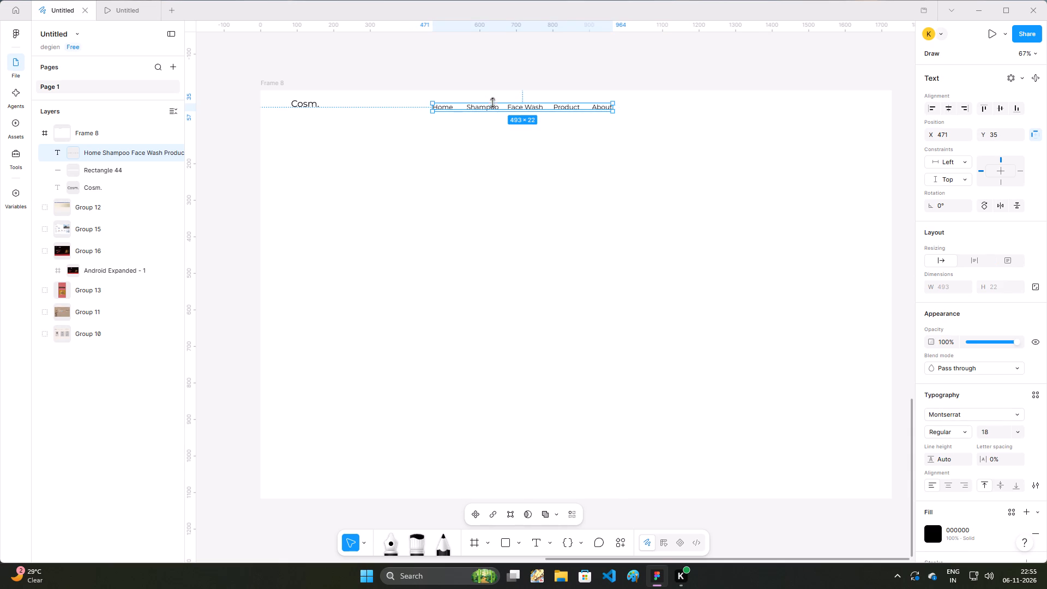
Move the navigation text inside the bar to about X 547, Y 28, level with the Cosm. logo.
left_click_drag(504, 110, 502, 104)
left_click_drag(502, 104, 512, 105)
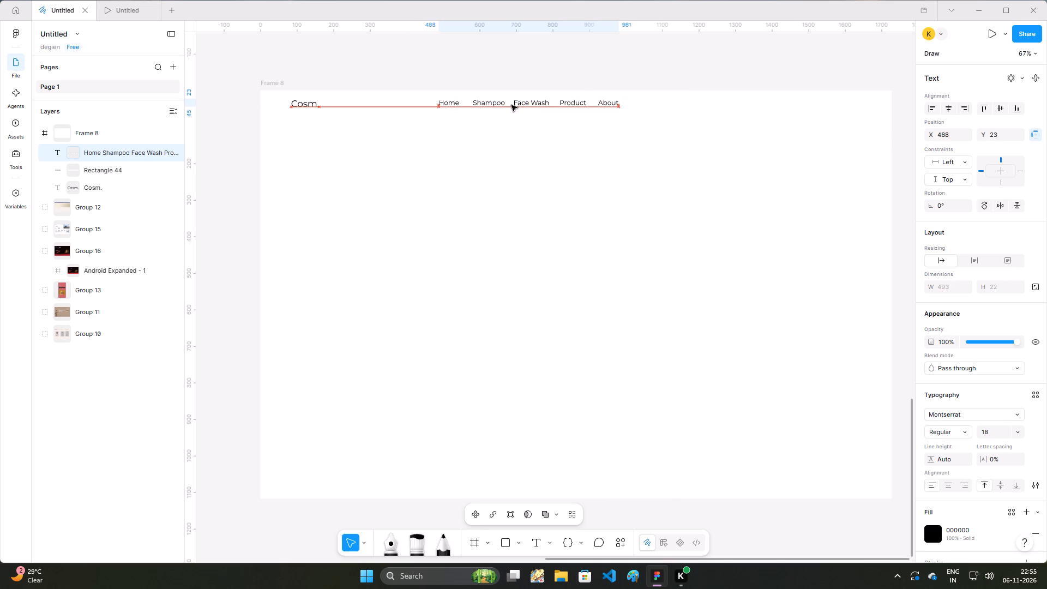
left_click_drag(512, 105, 512, 105)
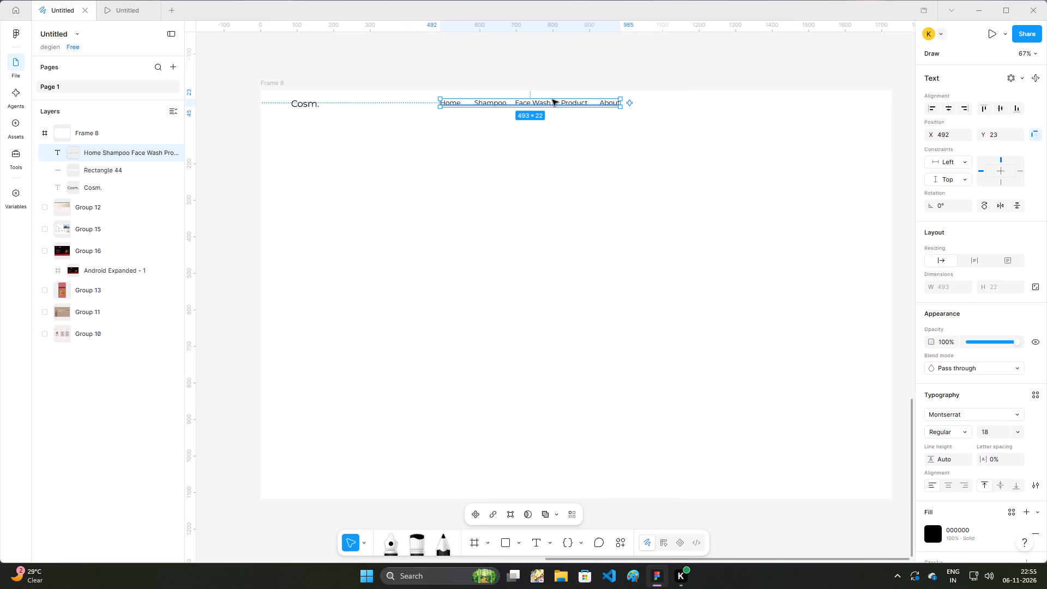
left_click_drag(552, 100, 573, 101)
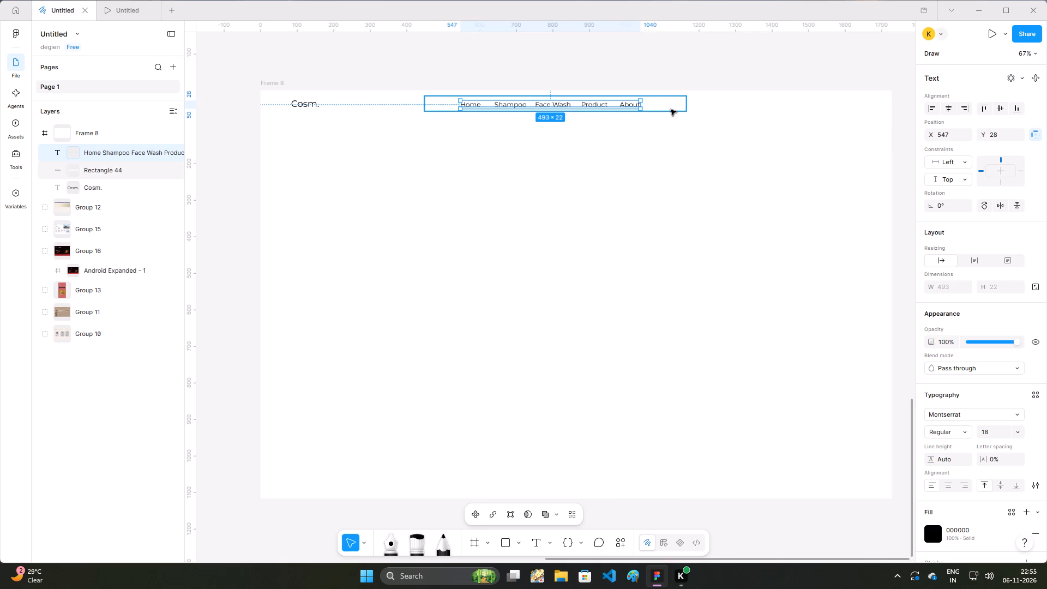
Narrow the navigation bar rectangle from both ends to about 558 × 42, starting at X 520.
left_click(686, 105)
left_click(687, 105)
left_click_drag(684, 107, 670, 108)
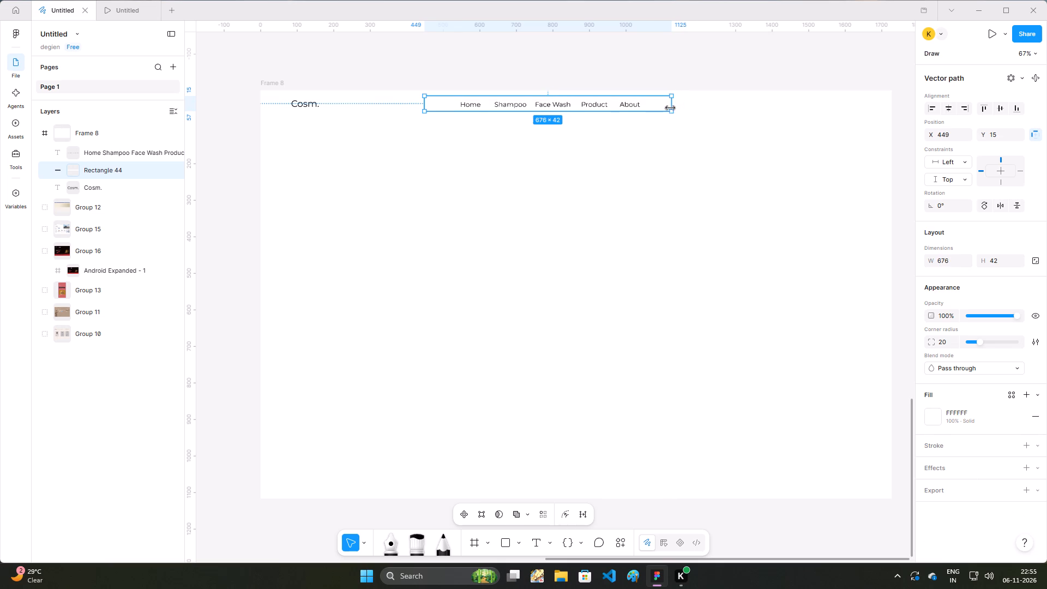
left_click_drag(670, 108, 660, 108)
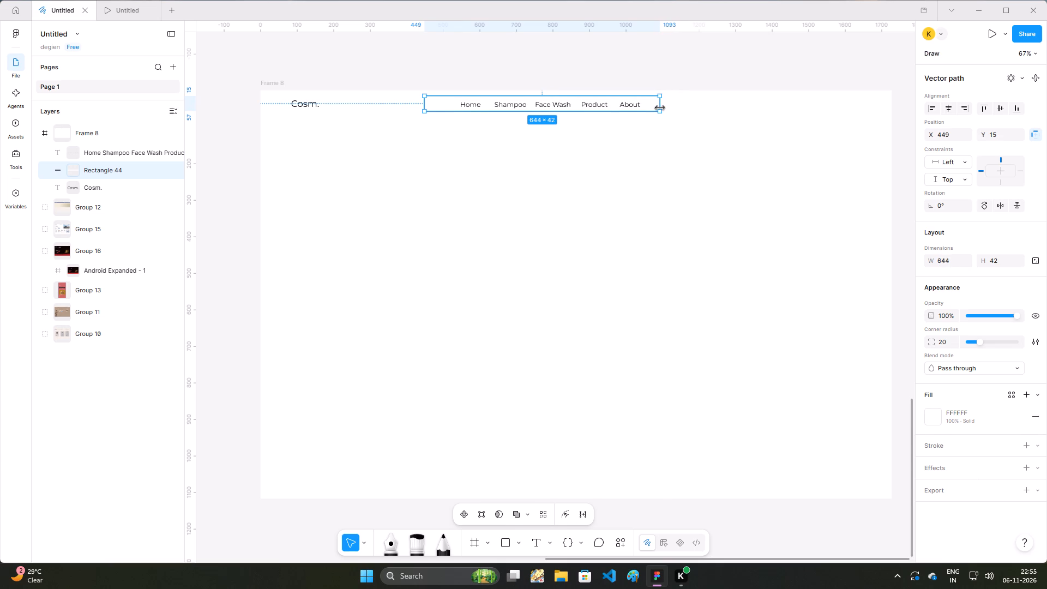
left_click_drag(660, 108, 654, 109)
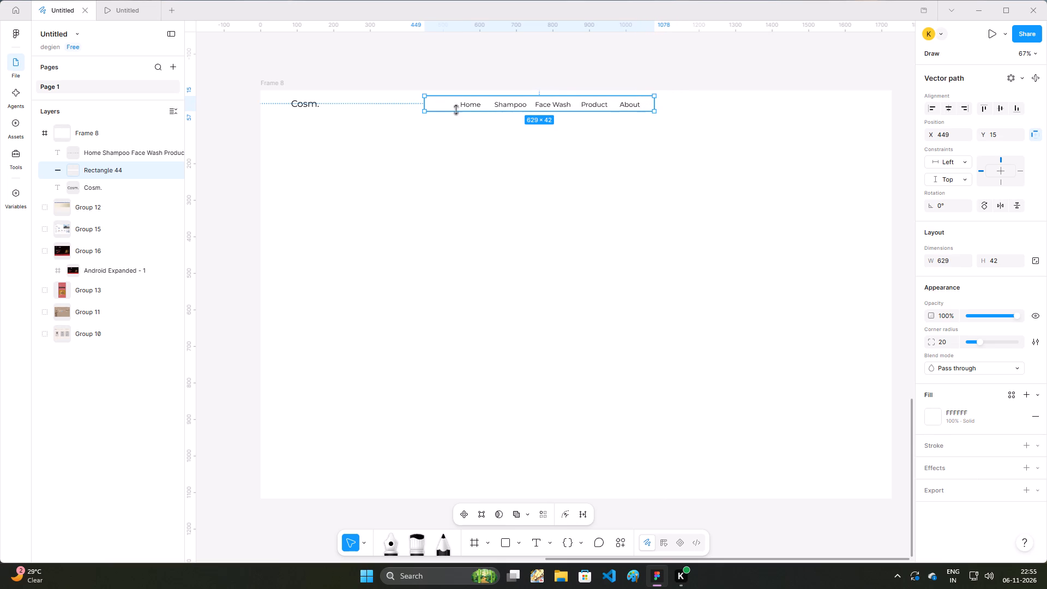
left_click_drag(423, 103, 449, 107)
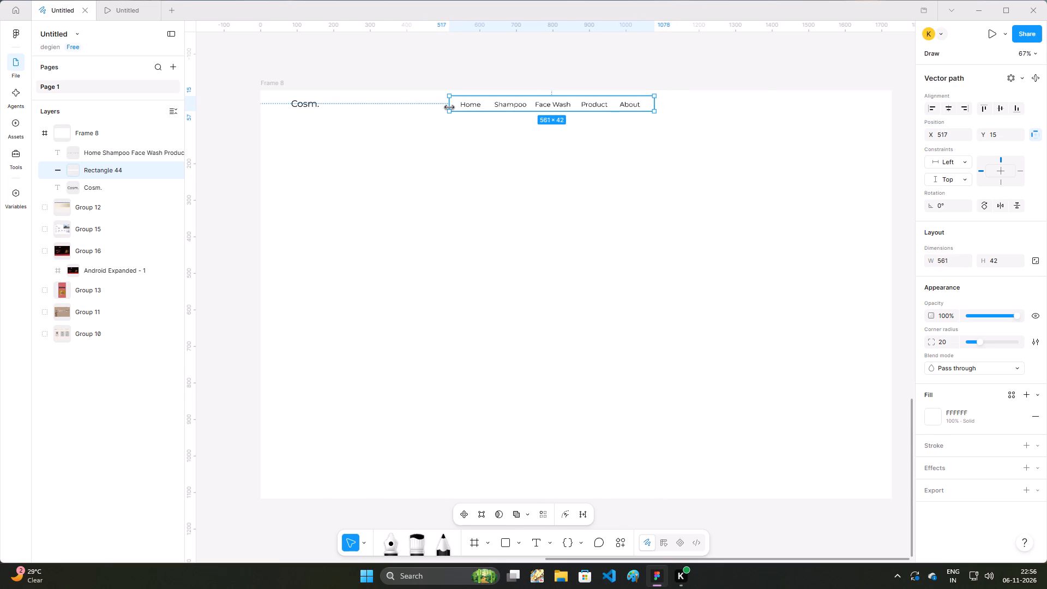
left_click_drag(449, 107, 450, 107)
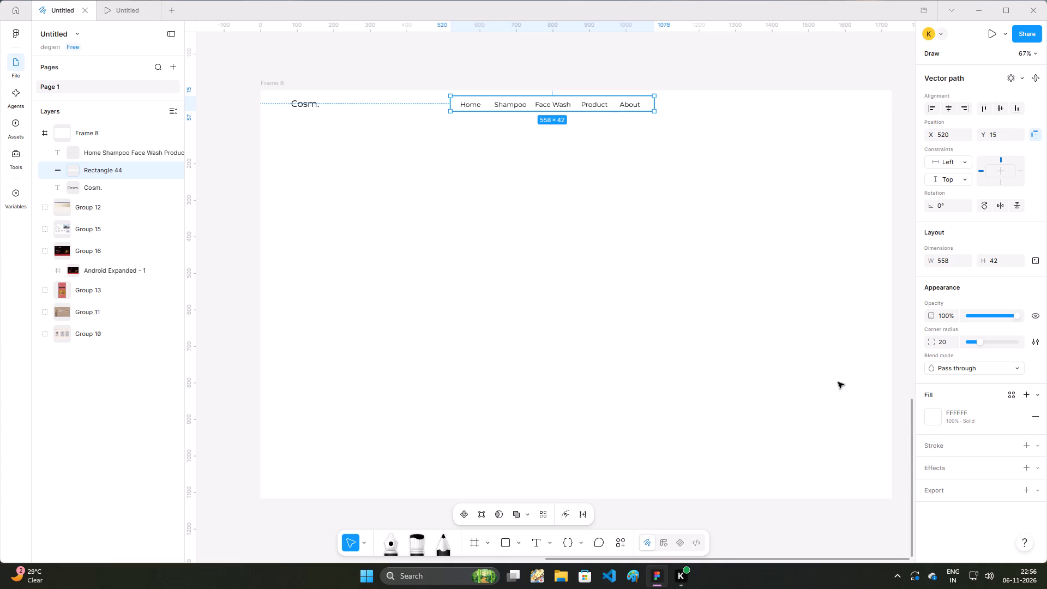
Open the list of tools and plugins.
left_click(22, 153)
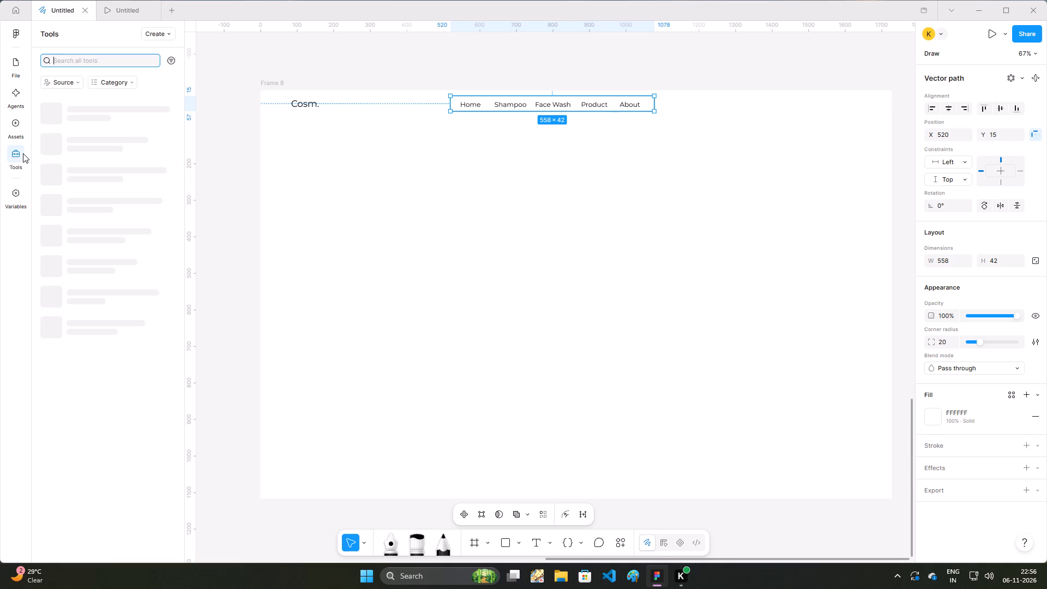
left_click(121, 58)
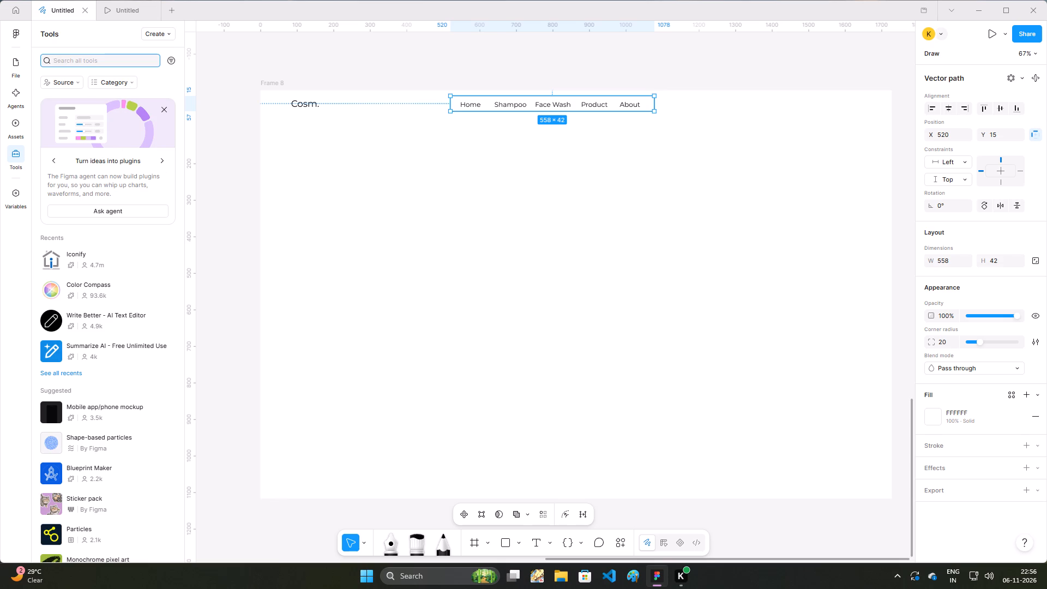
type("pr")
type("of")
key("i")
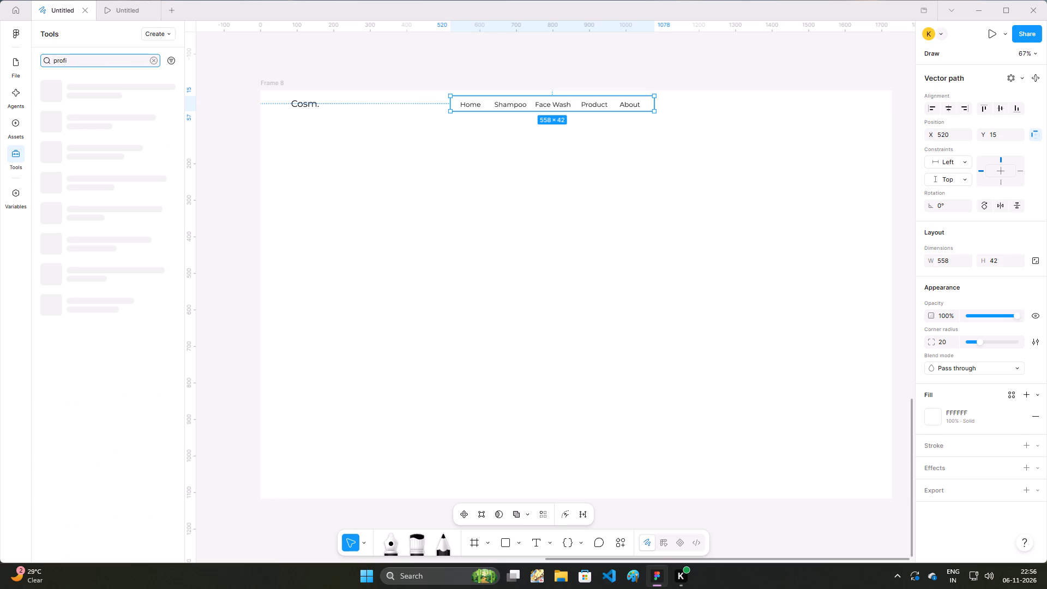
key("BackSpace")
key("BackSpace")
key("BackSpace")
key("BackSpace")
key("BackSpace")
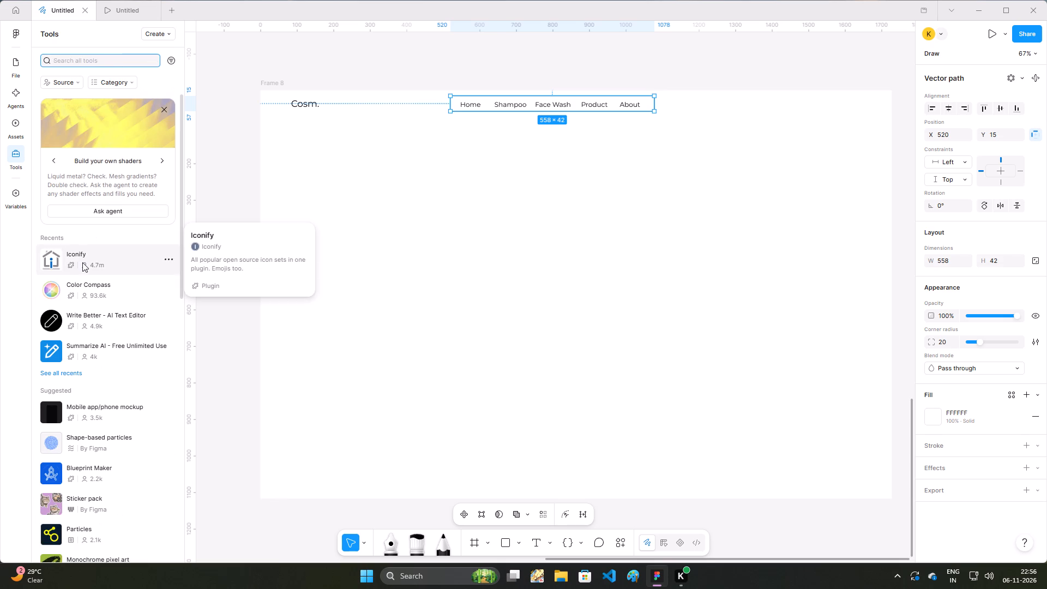
Run the Iconify plugin and search its icons for "profile".
left_click(82, 262)
left_click(270, 342)
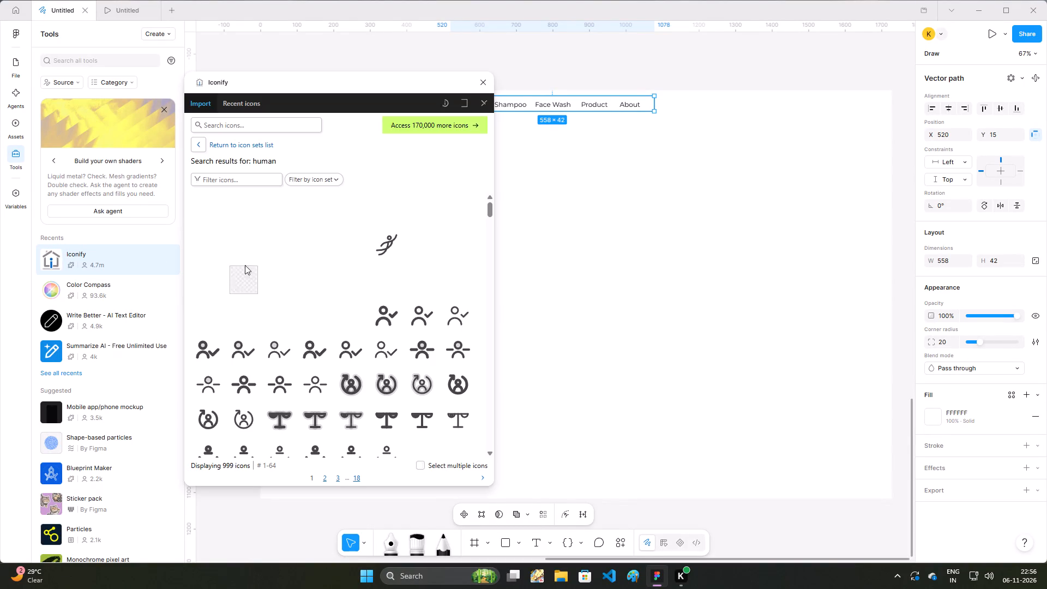
left_click(245, 122)
key("p")
key("r")
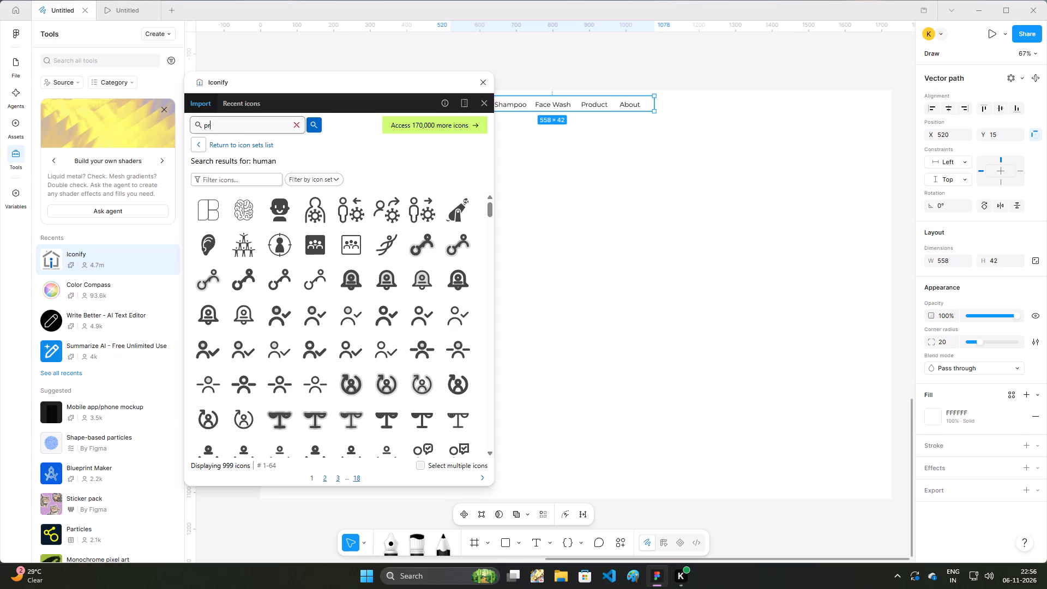
key("o")
type("fil")
key("e")
key("Return")
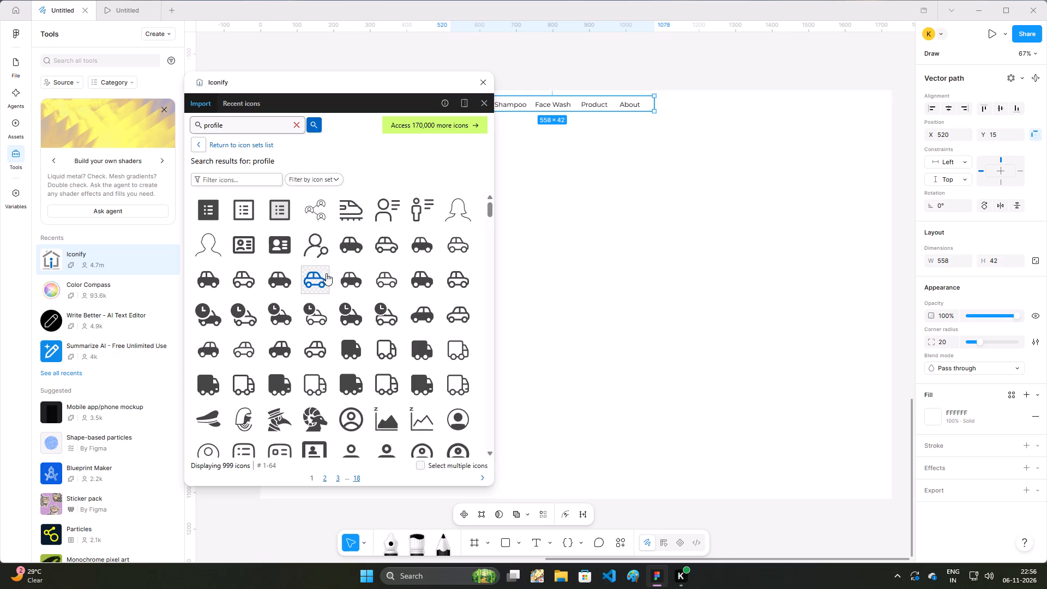
Import the circled healthicons ui-user-profile icon onto the header, beyond the About end of the navigation bar.
scroll(470, 322, "down", 2)
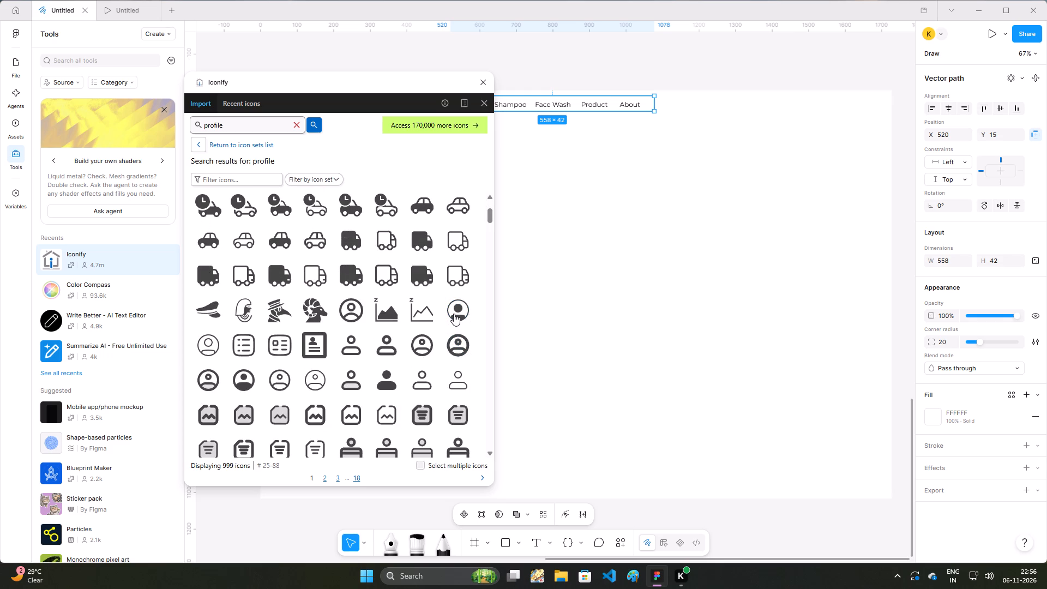
left_click_drag(454, 313, 757, 109)
left_click(823, 143)
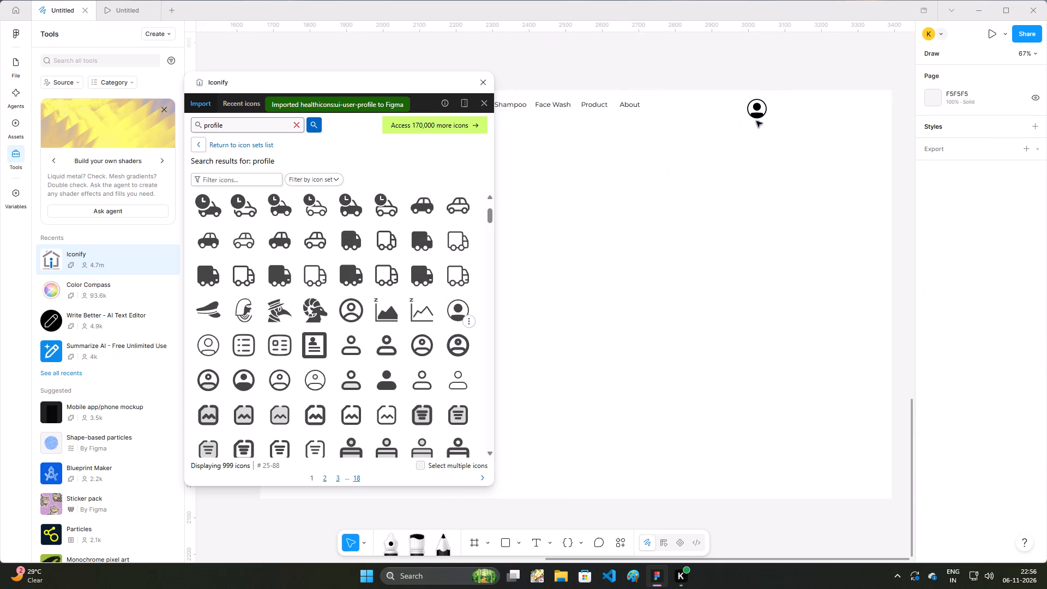
Move the profile icon further along the header to about X 1494, Y 4 and shrink it to 43 × 43.
left_click_drag(762, 109, 796, 109)
left_click_drag(796, 109, 823, 103)
left_click_drag(829, 114, 821, 107)
left_click(834, 147)
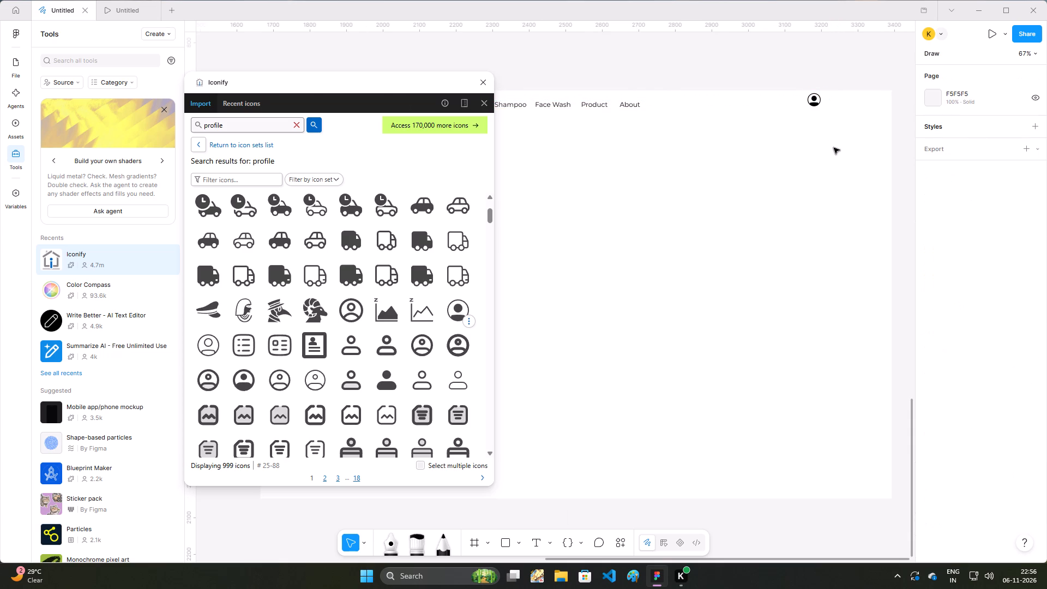
Search the Iconify icons for "lock".
left_click(256, 124)
key("BackSpace")
key("BackSpace")
key("BackSpace")
key("BackSpace")
key("BackSpace")
key("BackSpace")
key("BackSpace")
key("BackSpace")
key("BackSpace")
key("BackSpace")
key("BackSpace")
key("BackSpace")
key("BackSpace")
key("BackSpace")
key("BackSpace")
key("BackSpace")
key("BackSpace")
key("o")
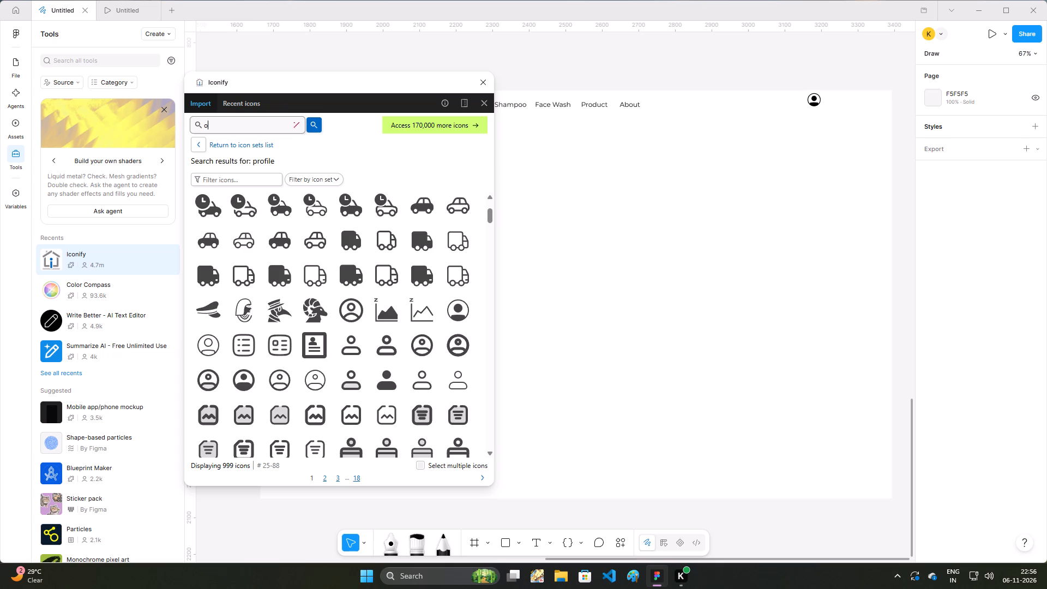
key("BackSpace")
type("lo")
type("ck")
key("Return")
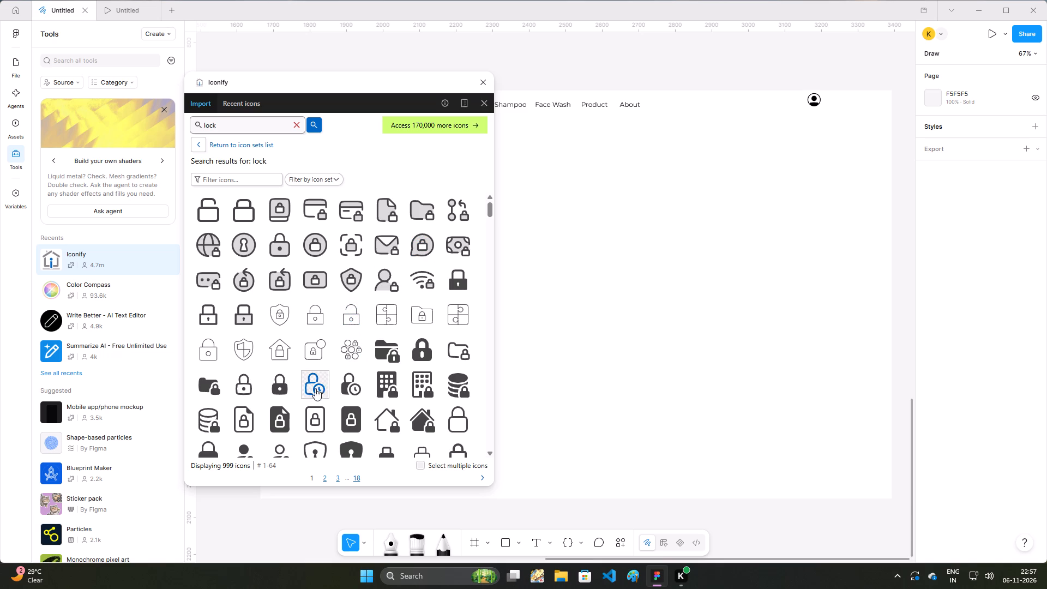
Import the outlined boxicons lock icon onto the header at about X 1560, Y 0, beside the profile icon.
scroll(301, 386, "down", 2)
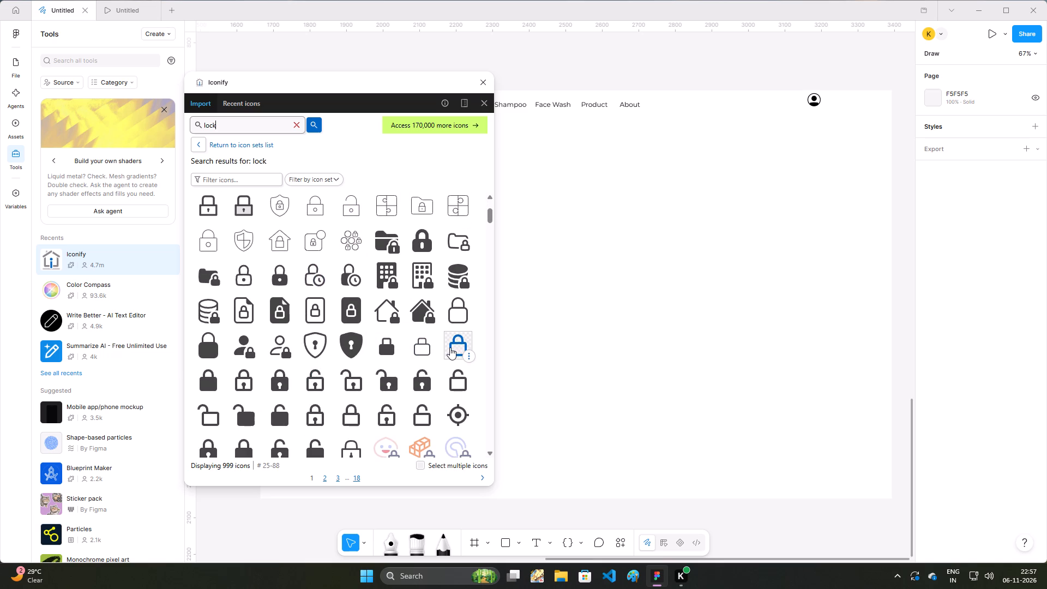
left_click_drag(450, 347, 842, 99)
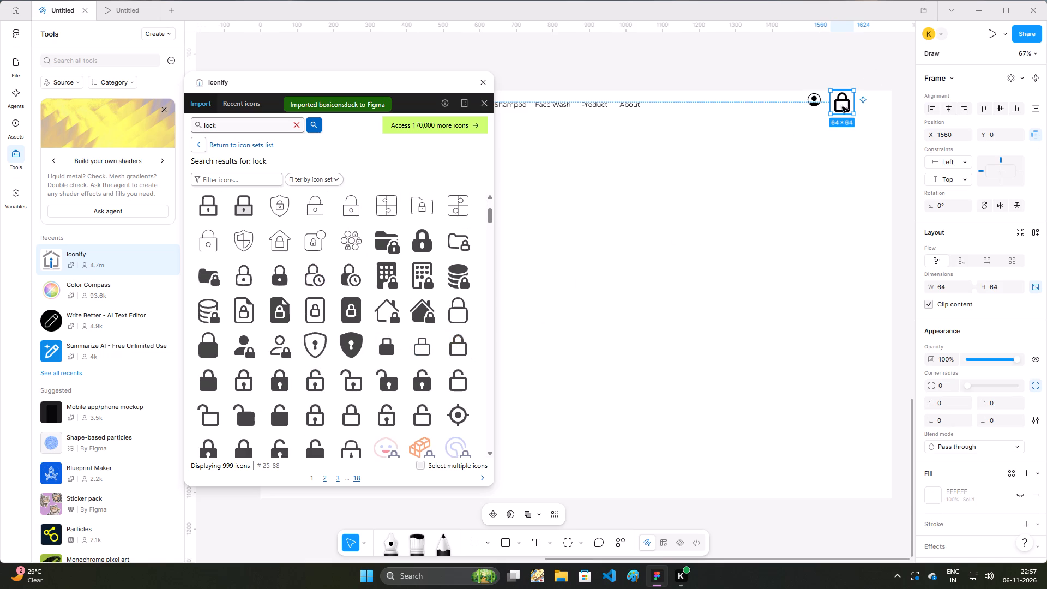
Shrink the lock icon to about 45 × 45 and reposition its vector path inside the frame at about X 8, Y 7.
left_click(853, 117)
left_click_drag(853, 115, 843, 106)
left_click(843, 106)
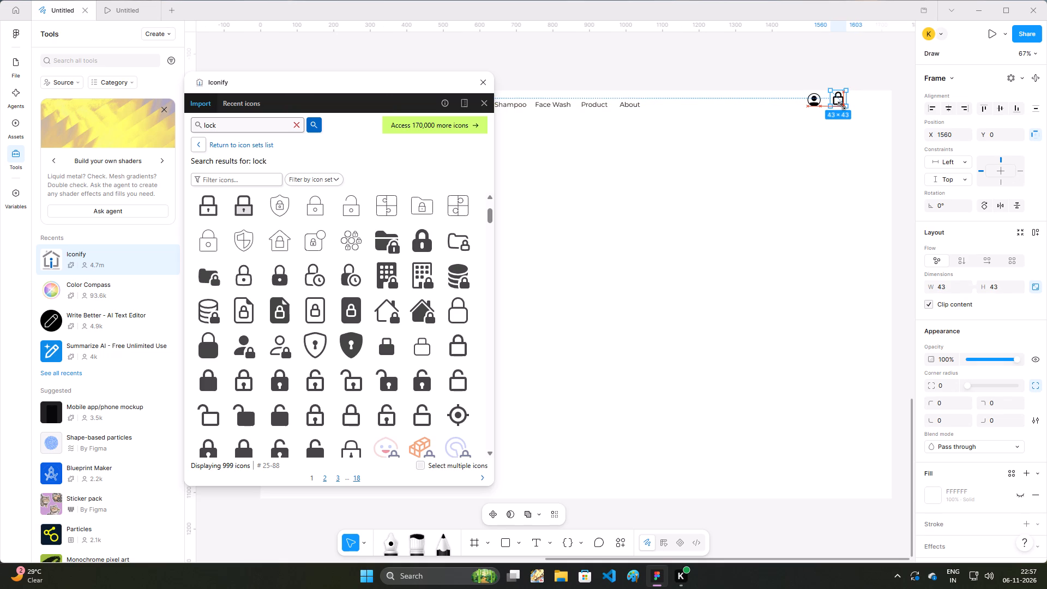
triple_click(840, 101)
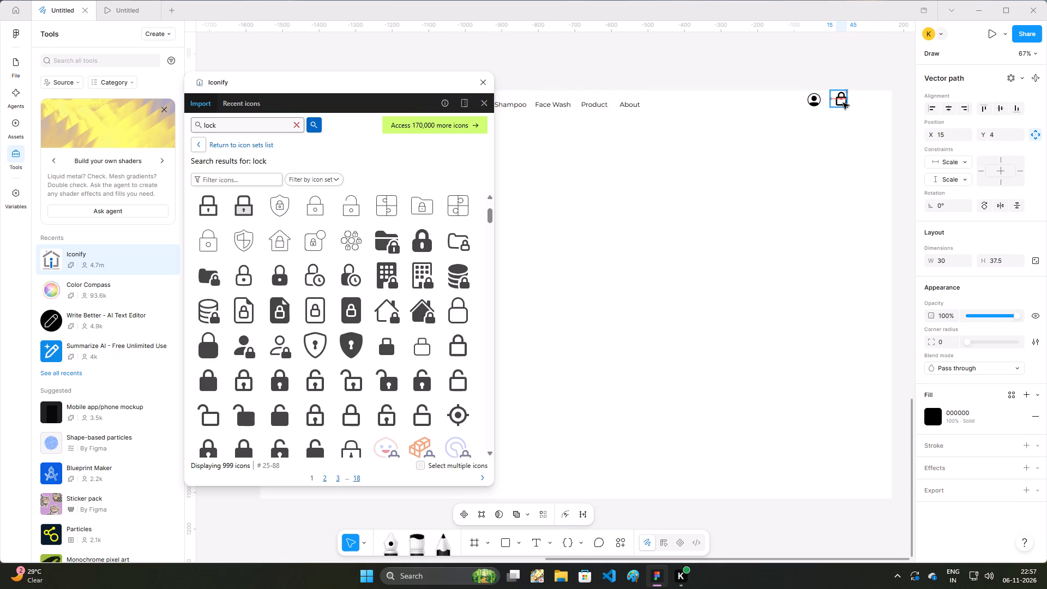
left_click(843, 105)
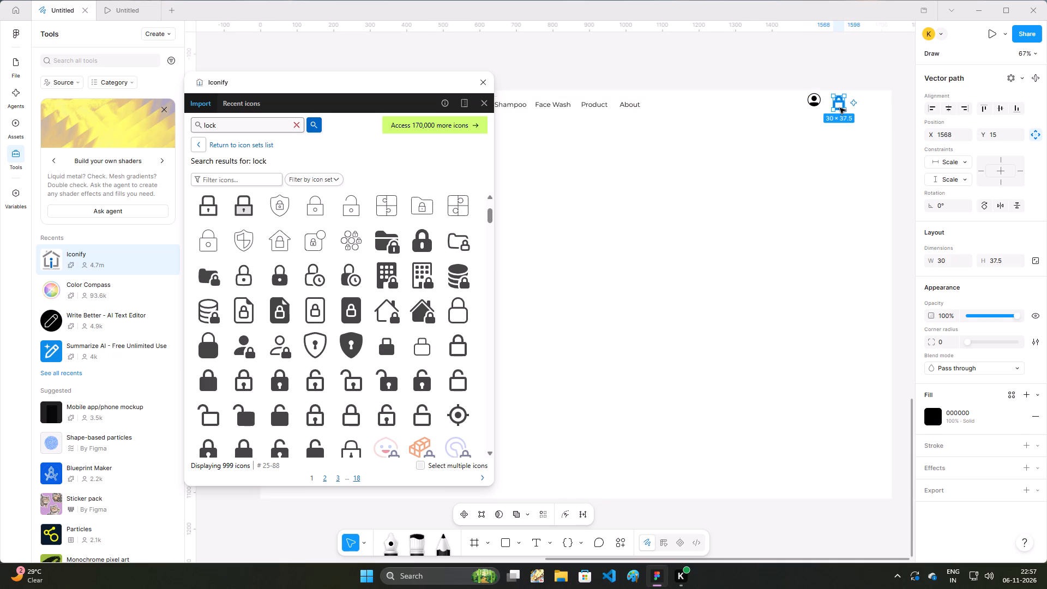
left_click(840, 108)
left_click(838, 106)
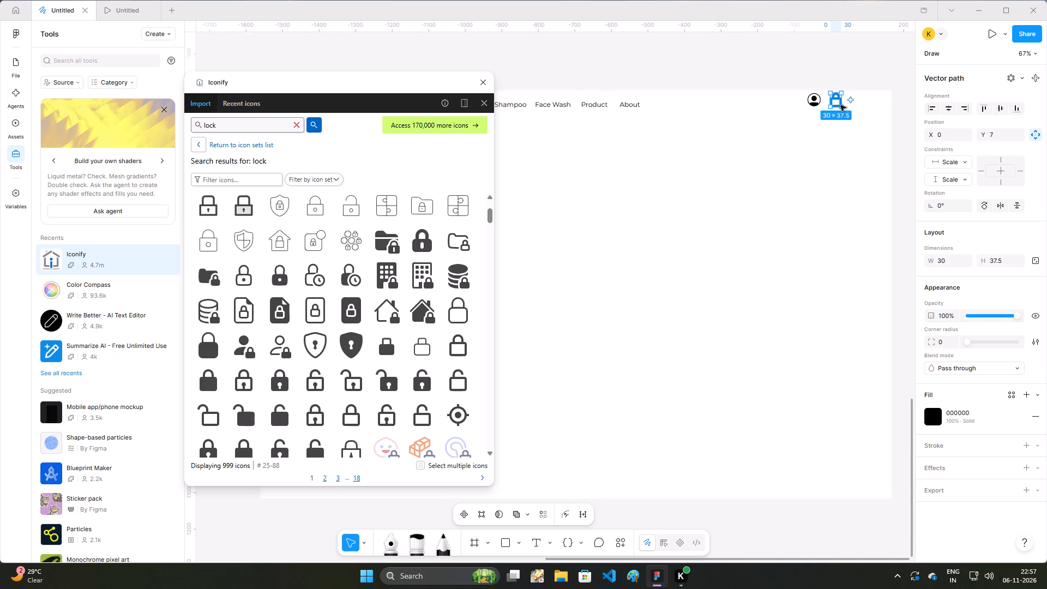
left_click(724, 199)
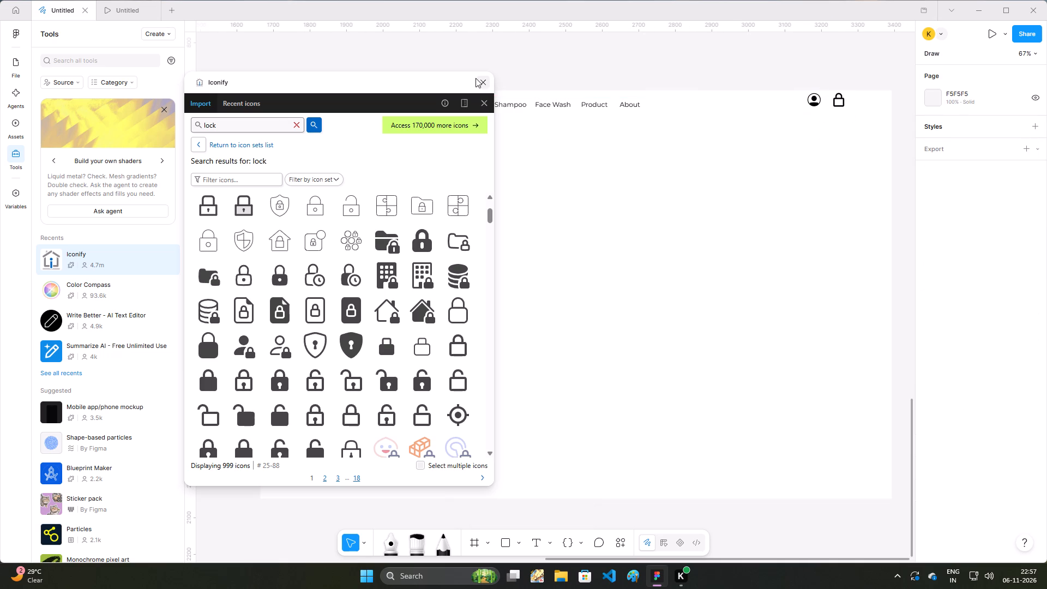
Close the Iconify plugin.
left_click(483, 79)
Nudge the profile icon down to Y 8.
scroll(525, 190, "down", 2)
scroll(518, 207, "up", 1)
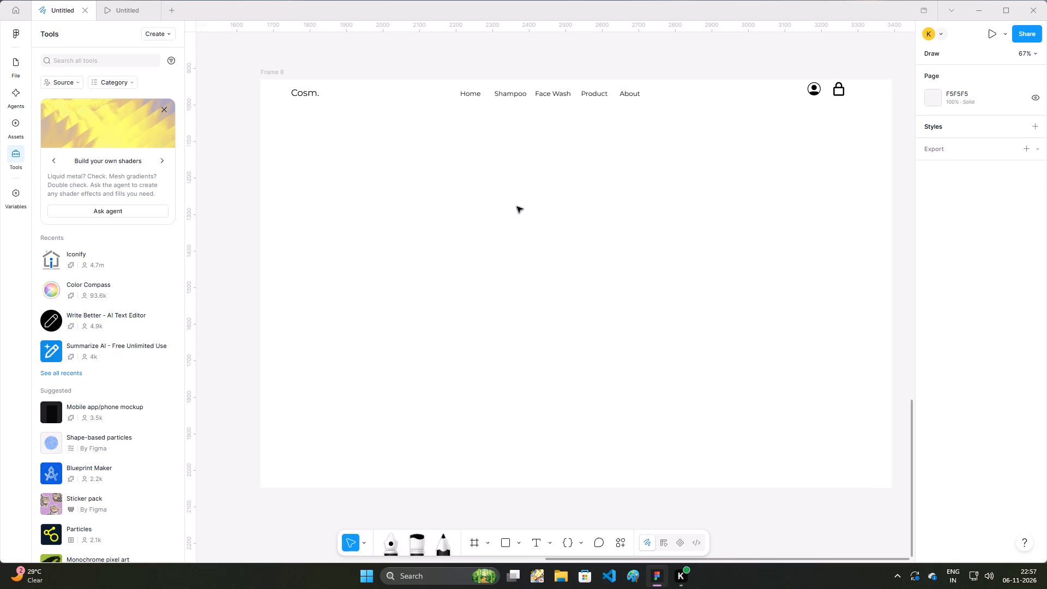
scroll(517, 207, "up", 2)
scroll(513, 206, "down", 3)
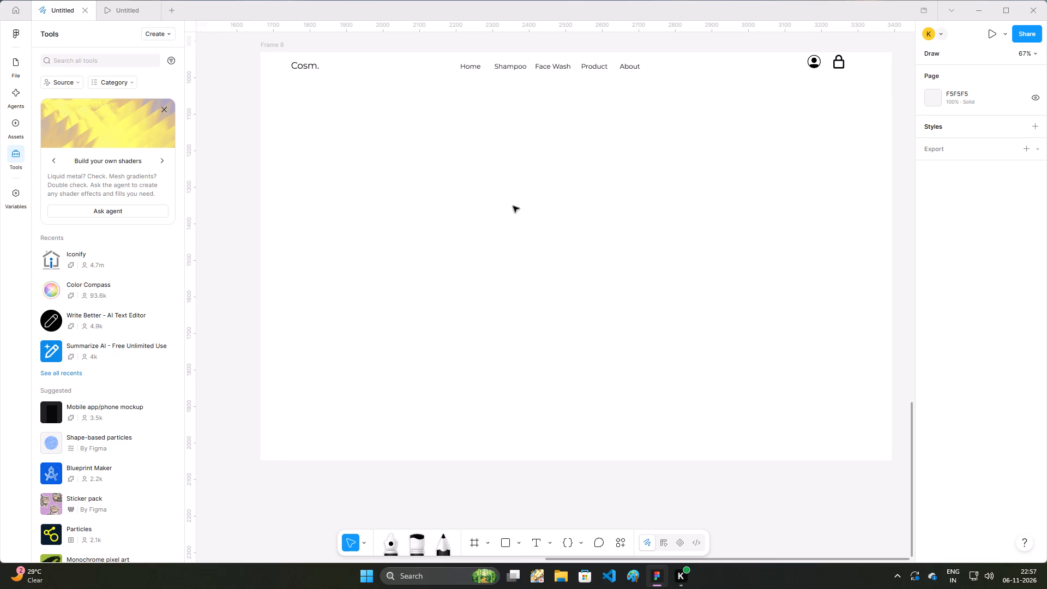
scroll(513, 206, "down", 2)
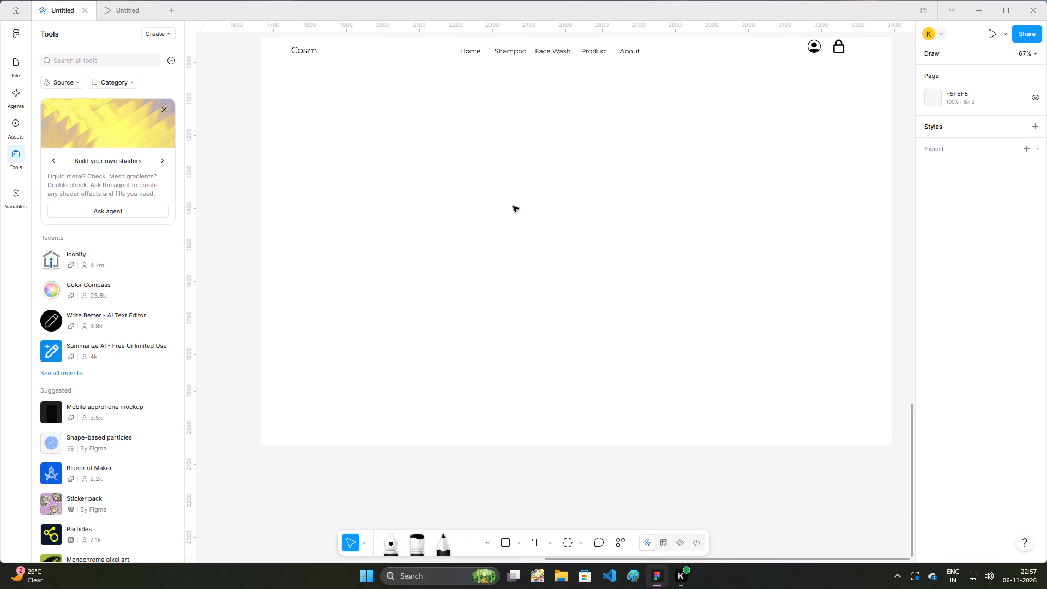
scroll(809, 131, "up", 2)
left_click(815, 61)
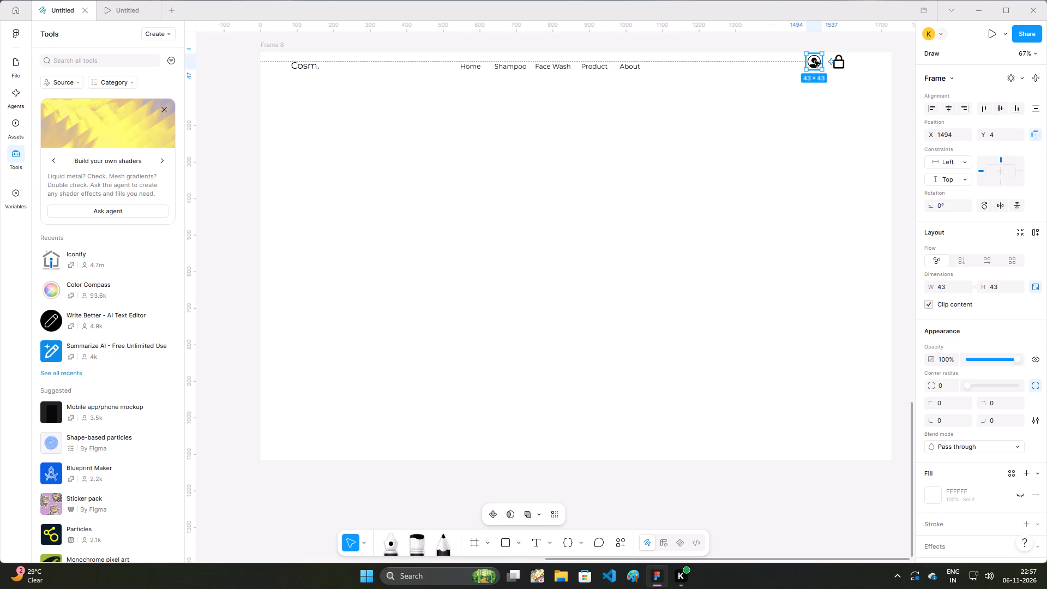
key("Down")
key("Down")
key("Down")
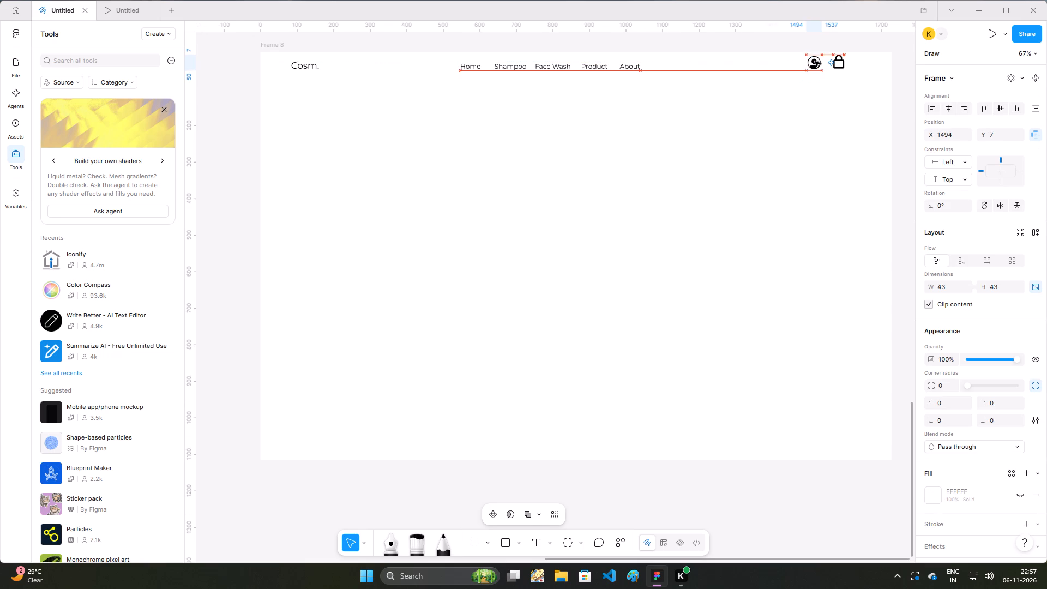
key("Down")
key("Down")
key("Up")
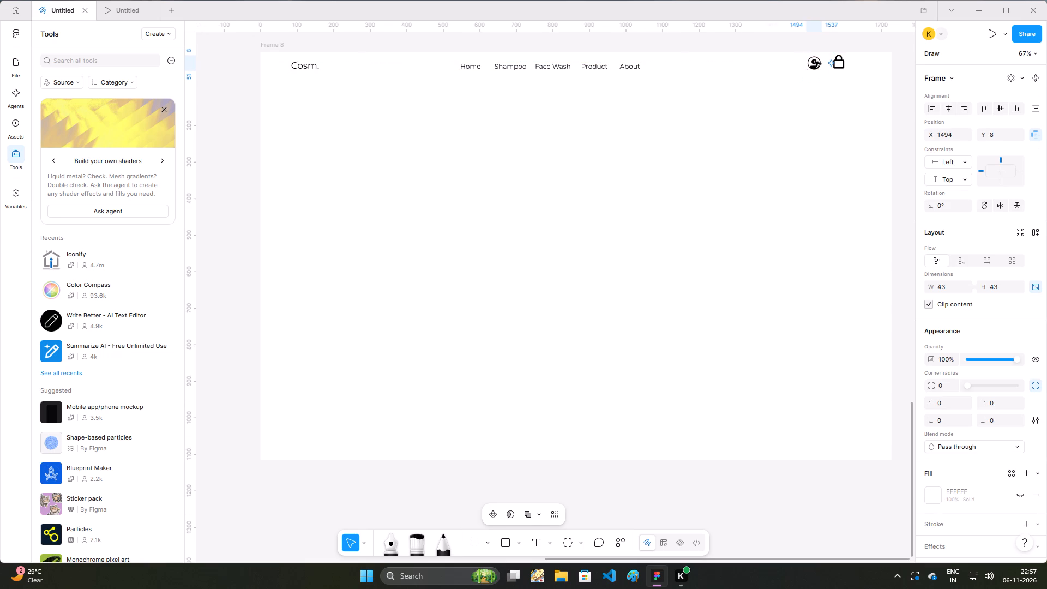
Nudge the lock icon down to Y 2.
left_click(840, 63)
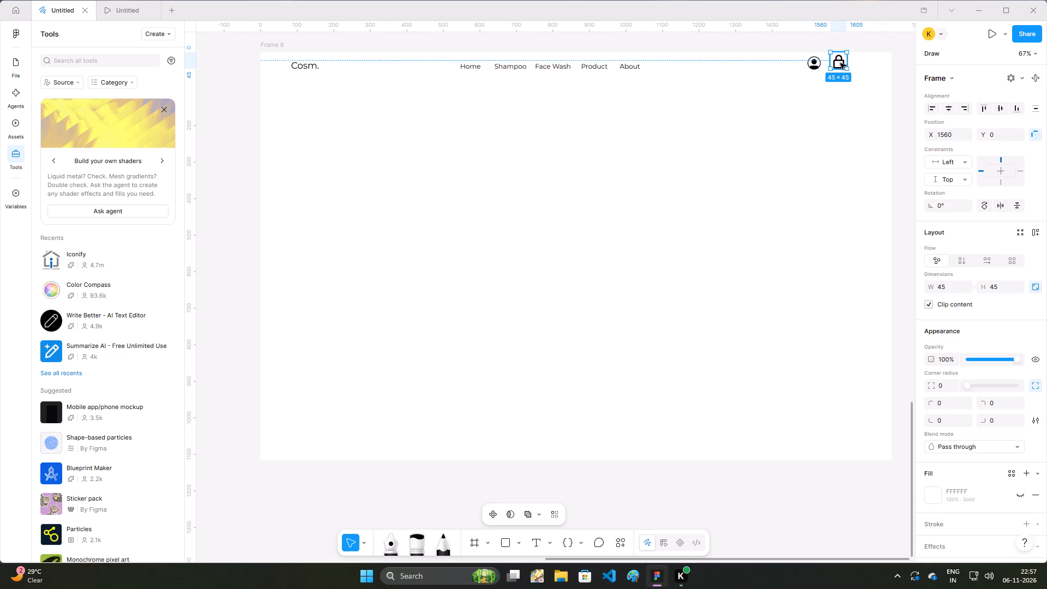
key("Down")
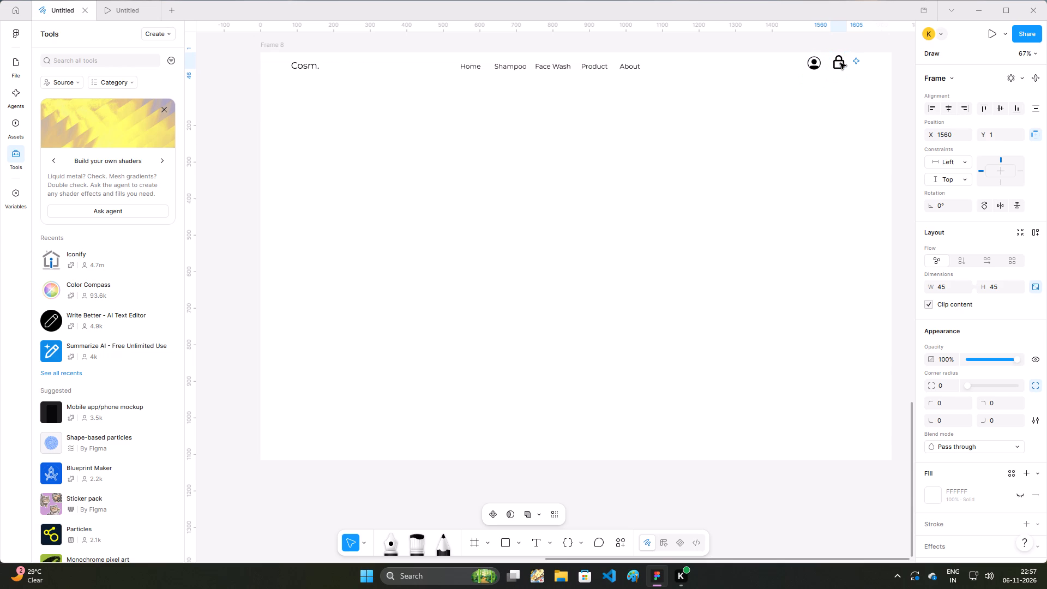
key("Down")
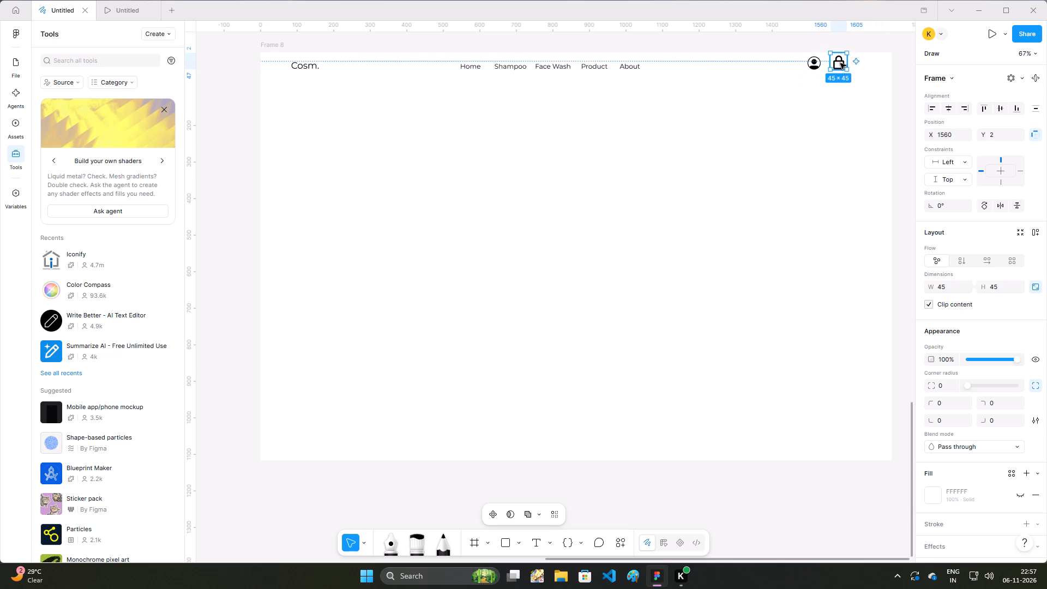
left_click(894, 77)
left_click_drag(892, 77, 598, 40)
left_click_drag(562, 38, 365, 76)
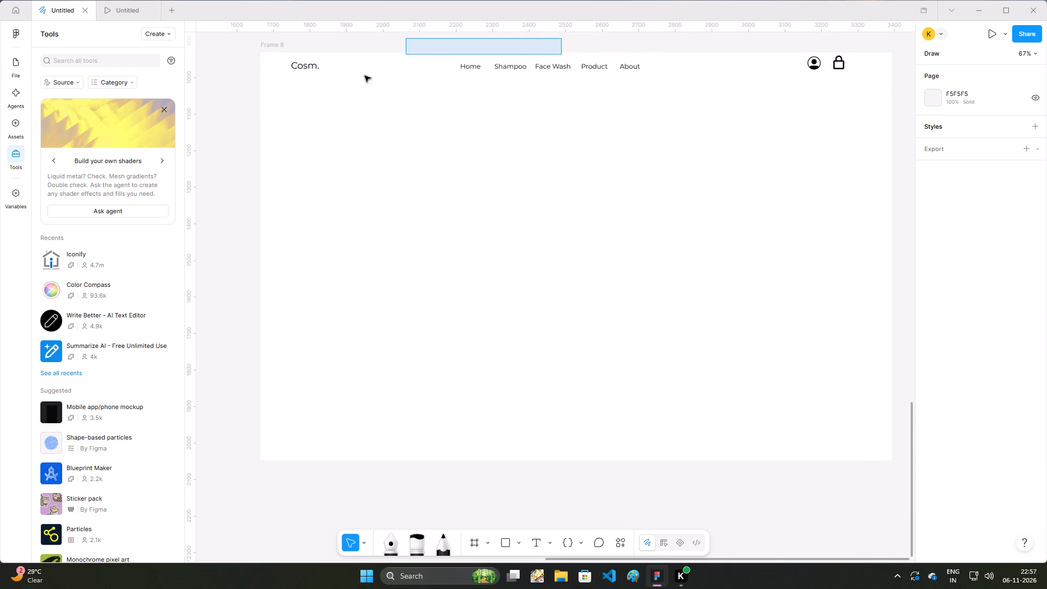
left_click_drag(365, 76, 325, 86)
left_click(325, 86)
Select the navigation bar rectangle and both icons, and shift them together about 9 px right and 6 px down.
left_click_drag(856, 67, 643, 65)
left_click(633, 65)
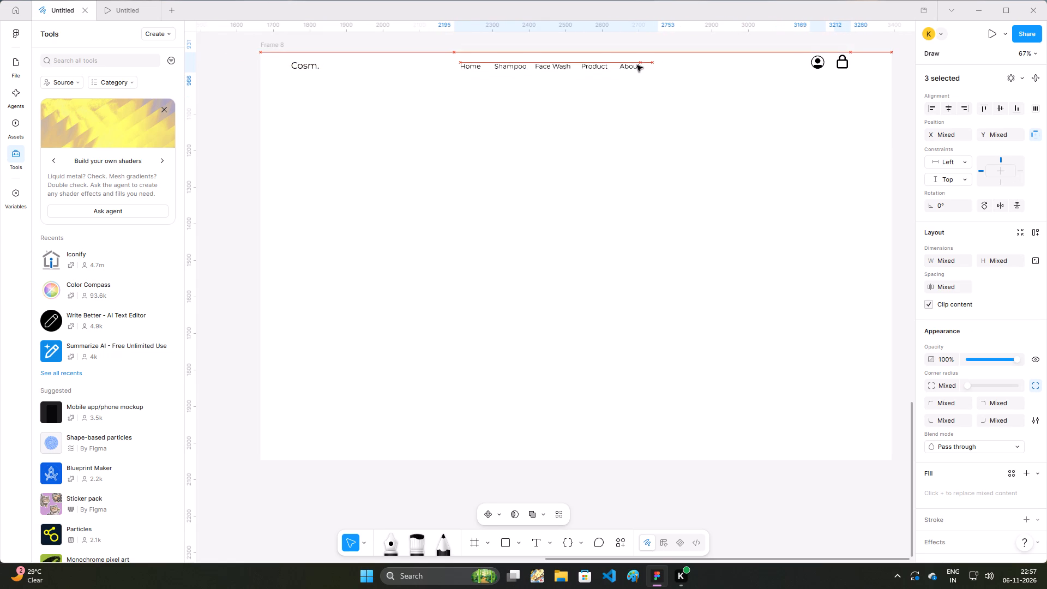
left_click(636, 69)
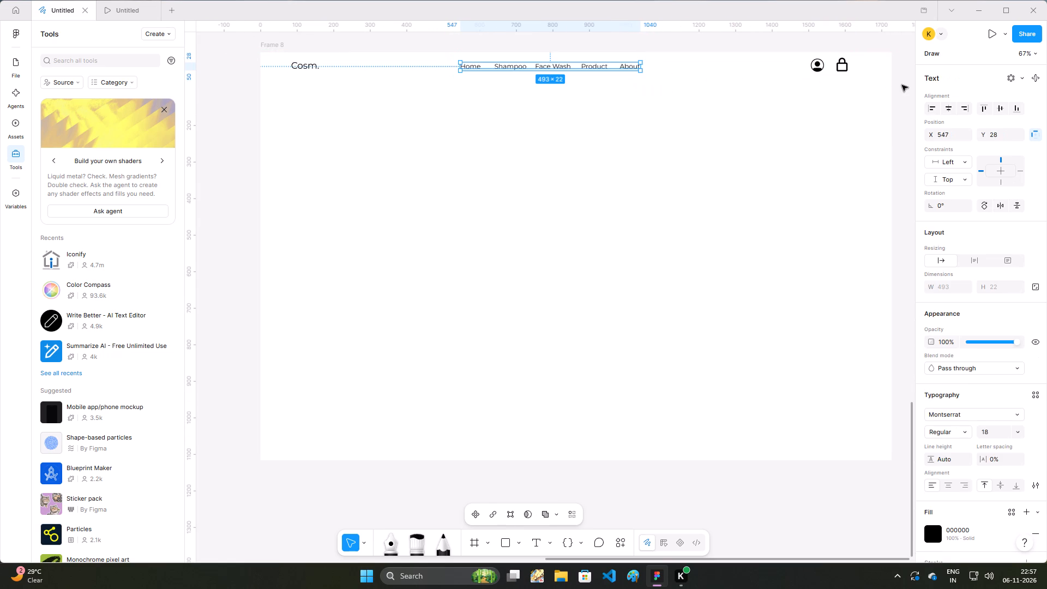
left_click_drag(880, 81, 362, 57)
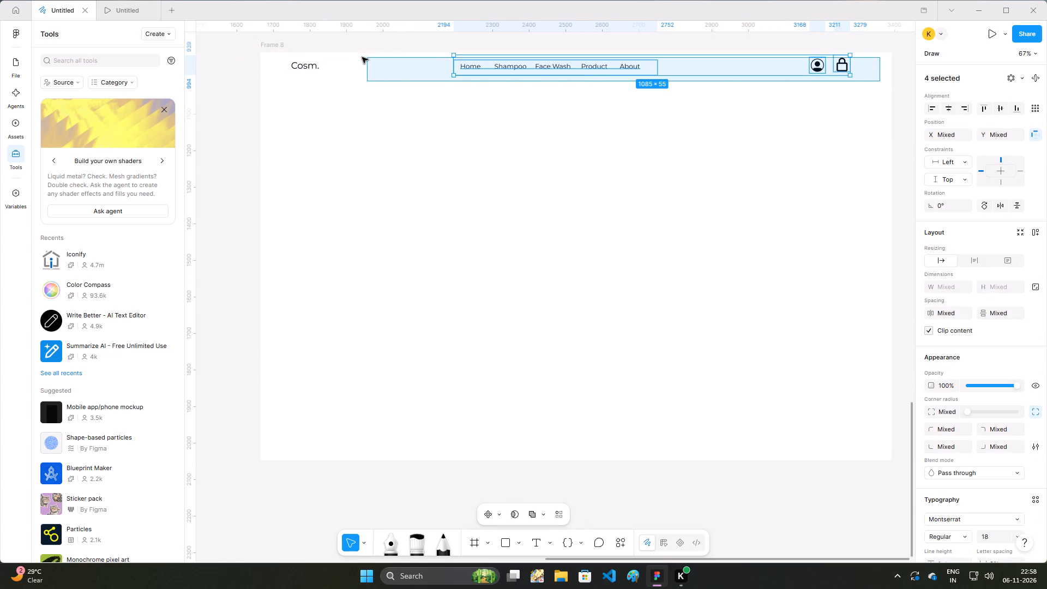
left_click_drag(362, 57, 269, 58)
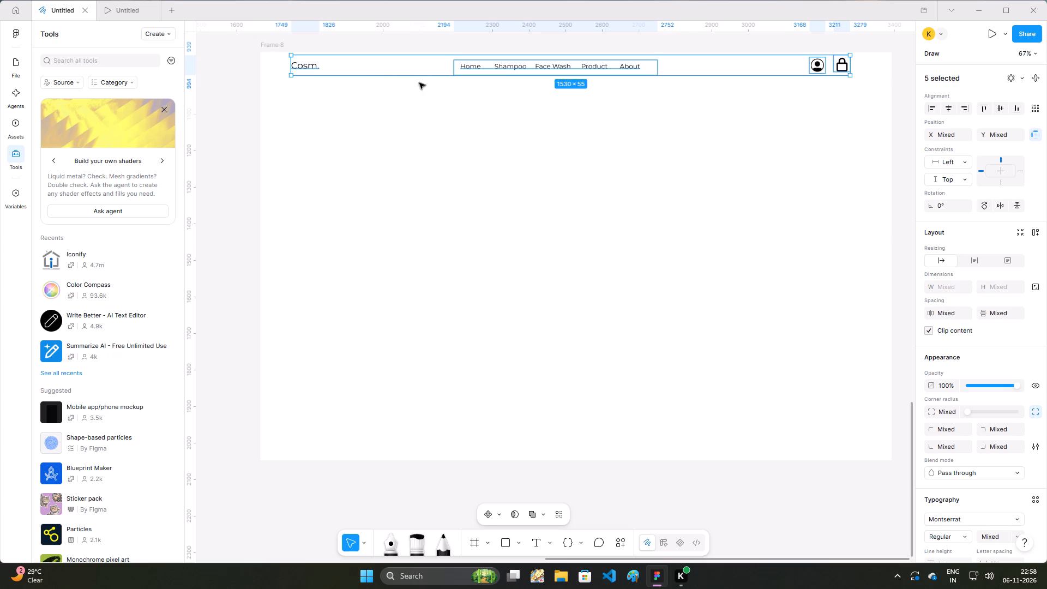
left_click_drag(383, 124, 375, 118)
Nudge the "Cosm." logo text down to Y 25.
left_click(301, 63)
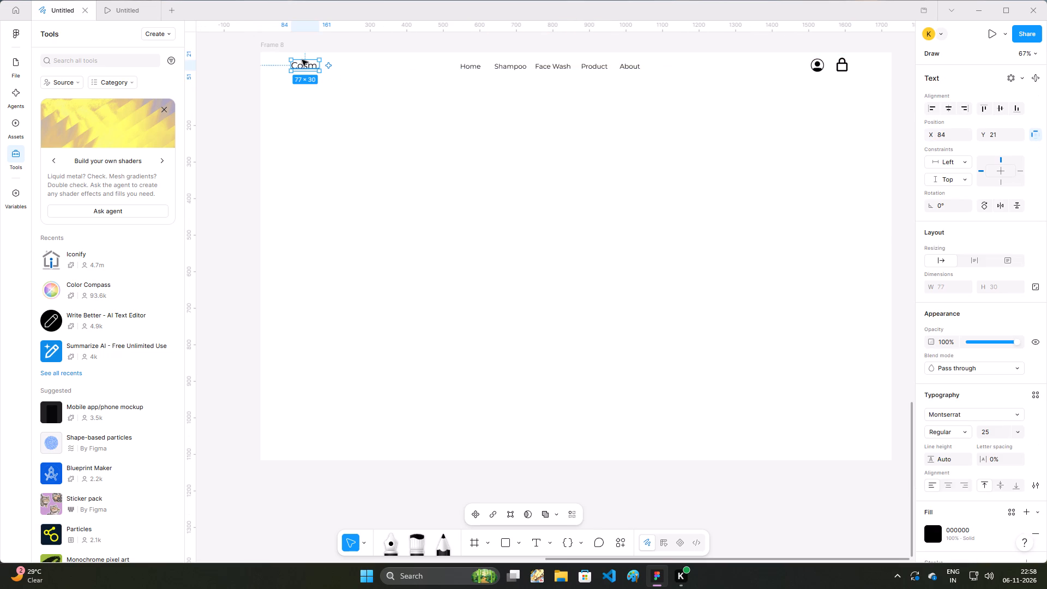
key("Down")
key("Down")
key("Down")
key("Down")
Group the header's logo, navigation bar rectangle, link text, profile icon and lock icon.
left_click_drag(868, 68, 523, 79)
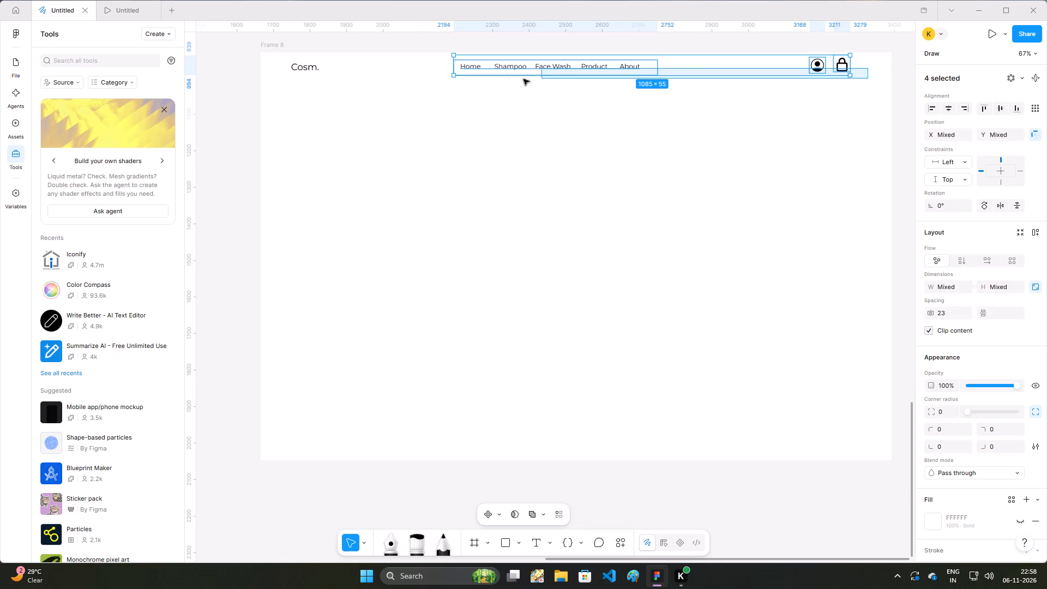
left_click_drag(523, 79, 254, 65)
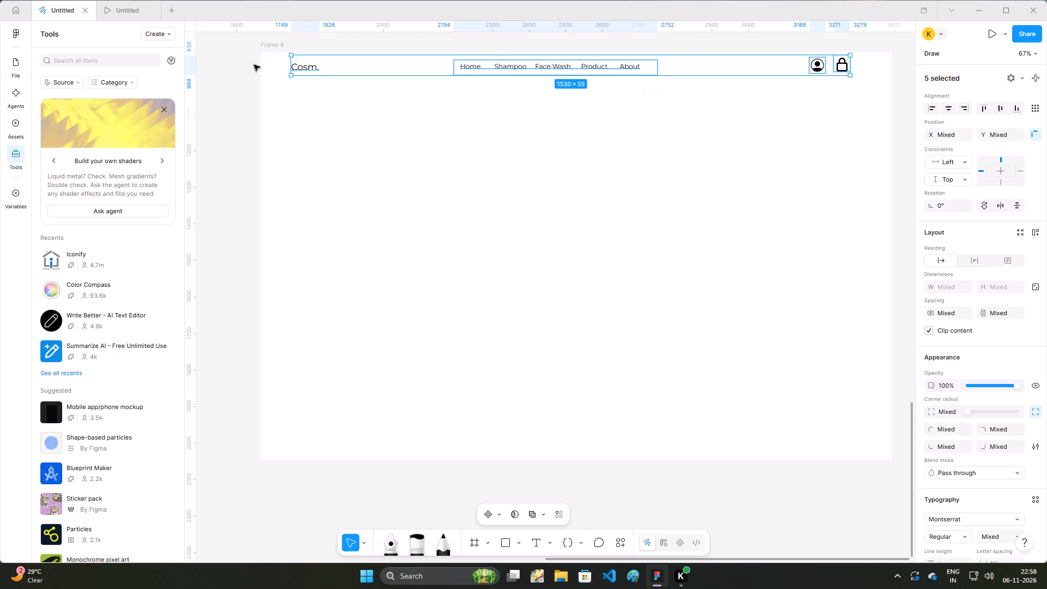
right_click(358, 73)
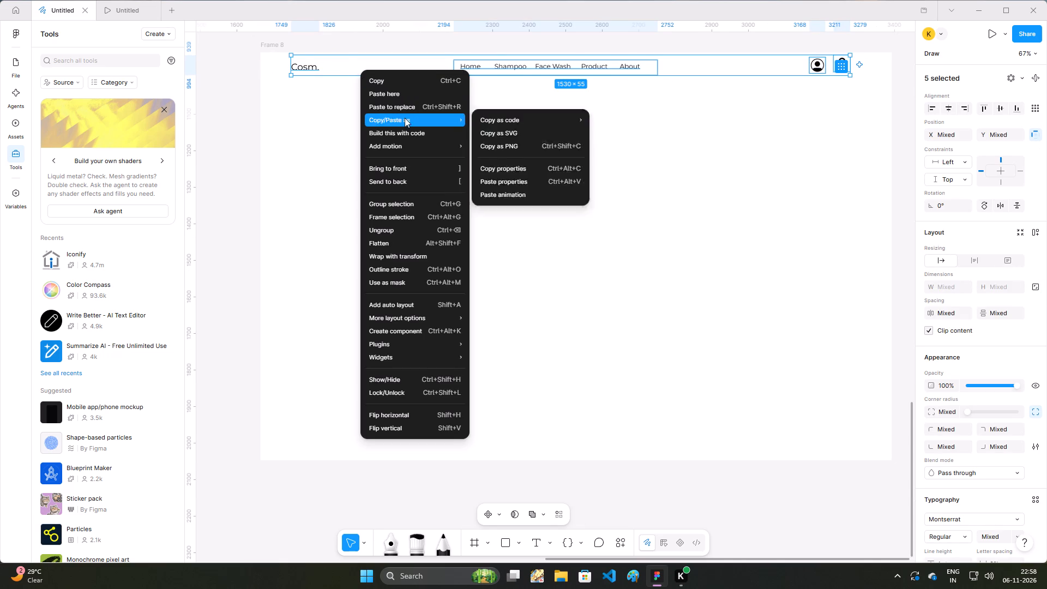
left_click(408, 210)
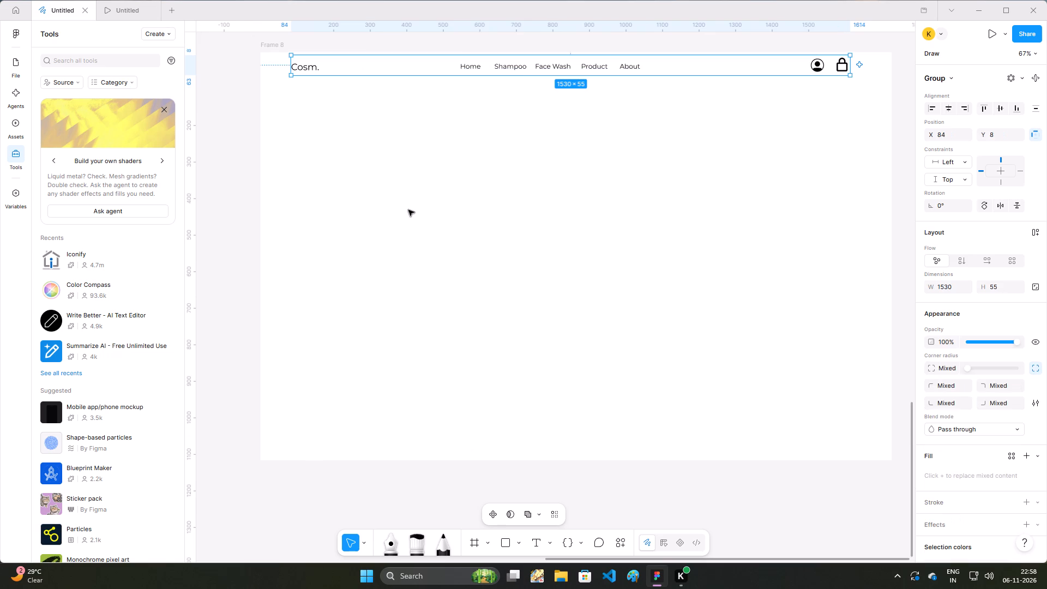
Start a new text object below the header's navigation links and set its font size to 64.
left_click(510, 230)
key("t")
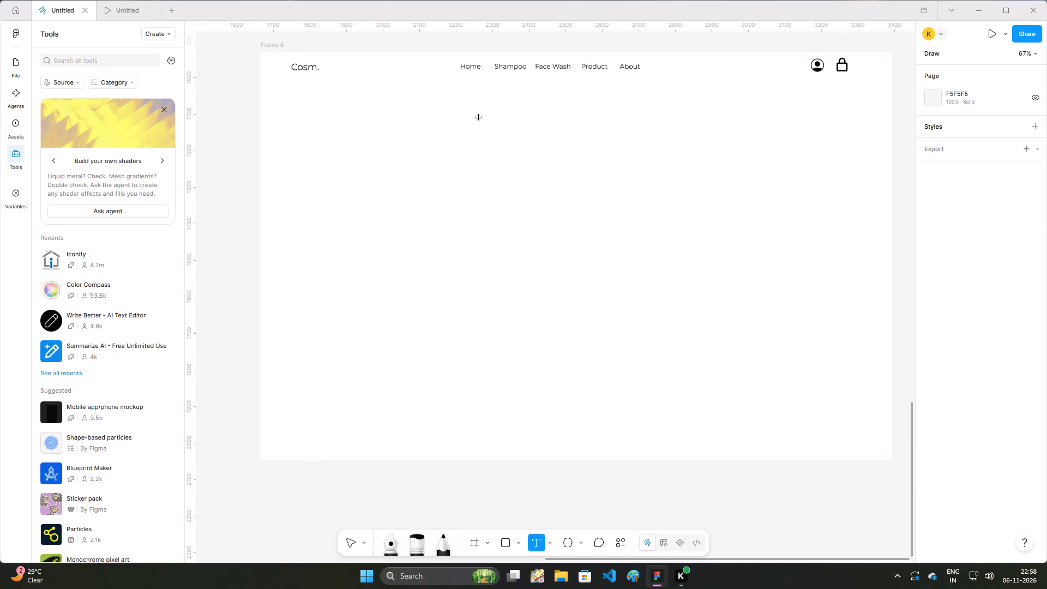
left_click(491, 116)
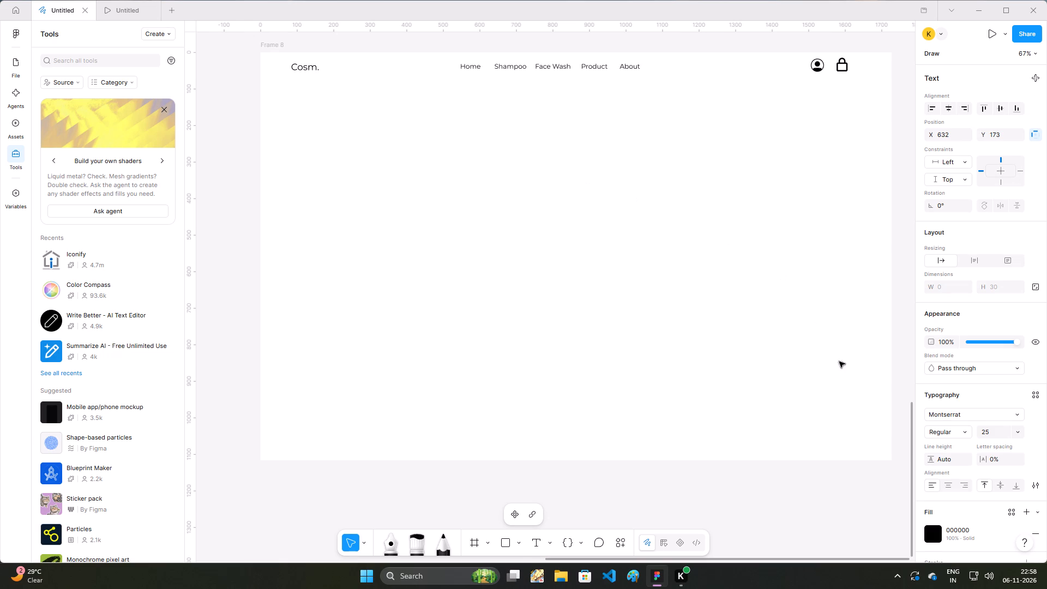
left_click(1015, 430)
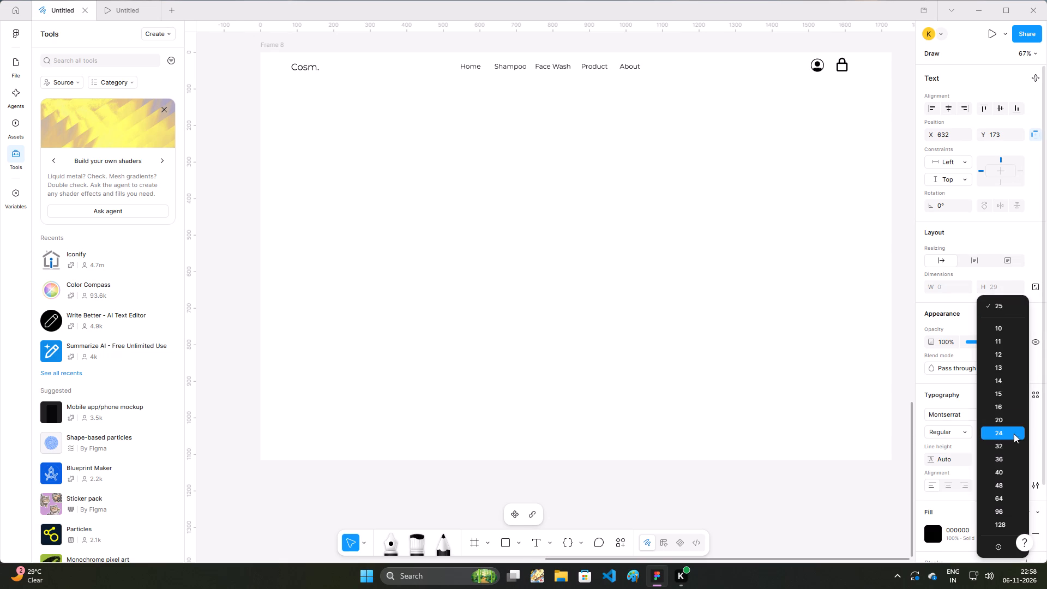
left_click(1012, 500)
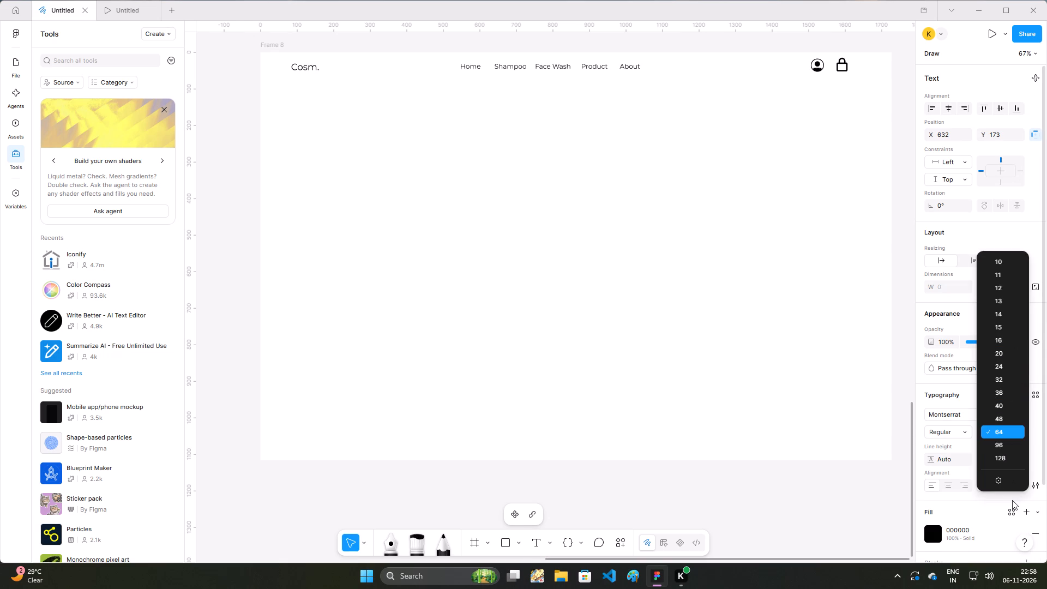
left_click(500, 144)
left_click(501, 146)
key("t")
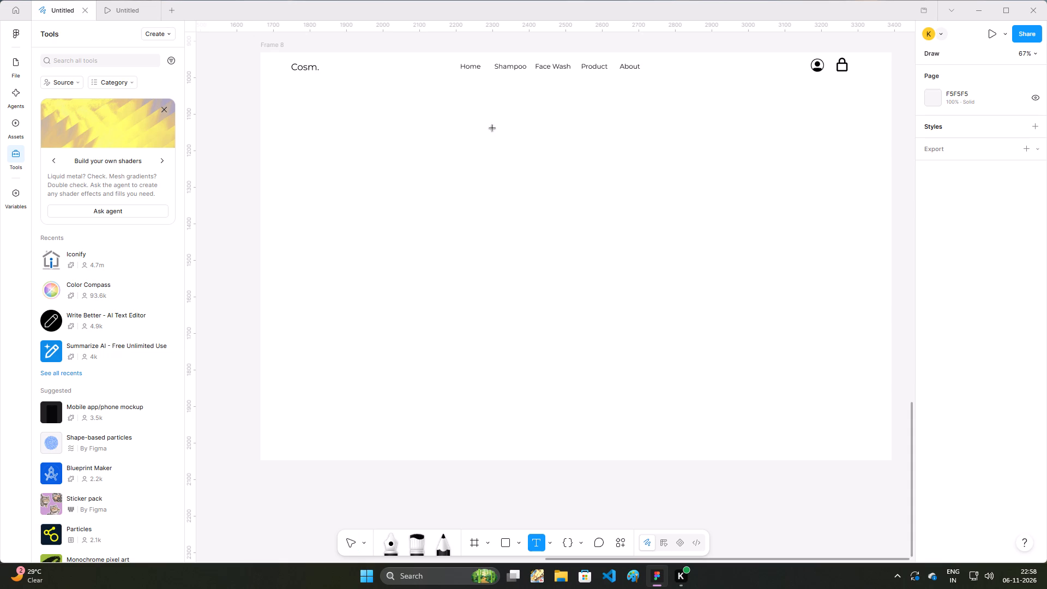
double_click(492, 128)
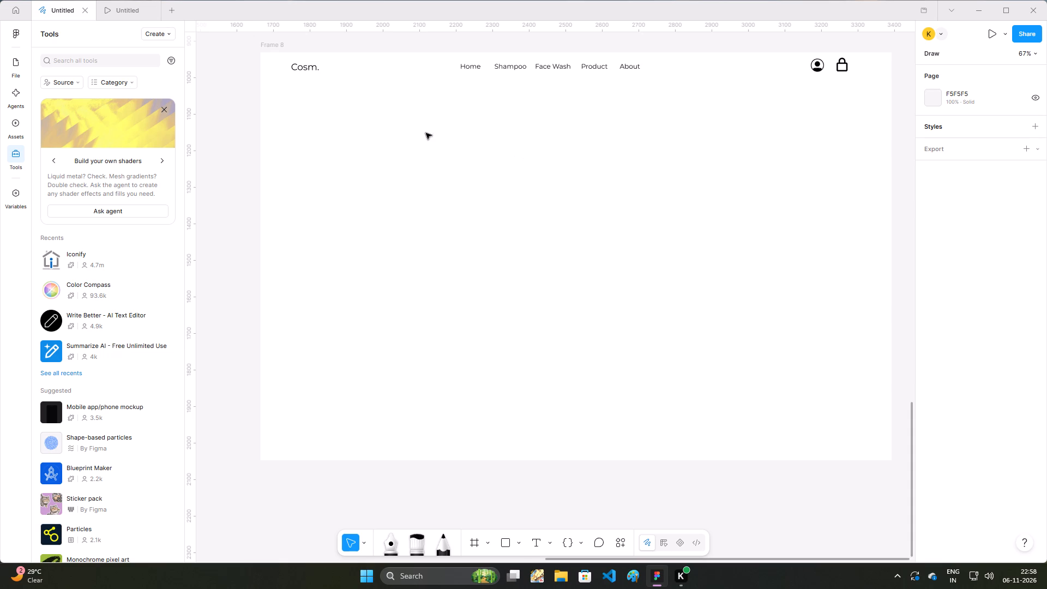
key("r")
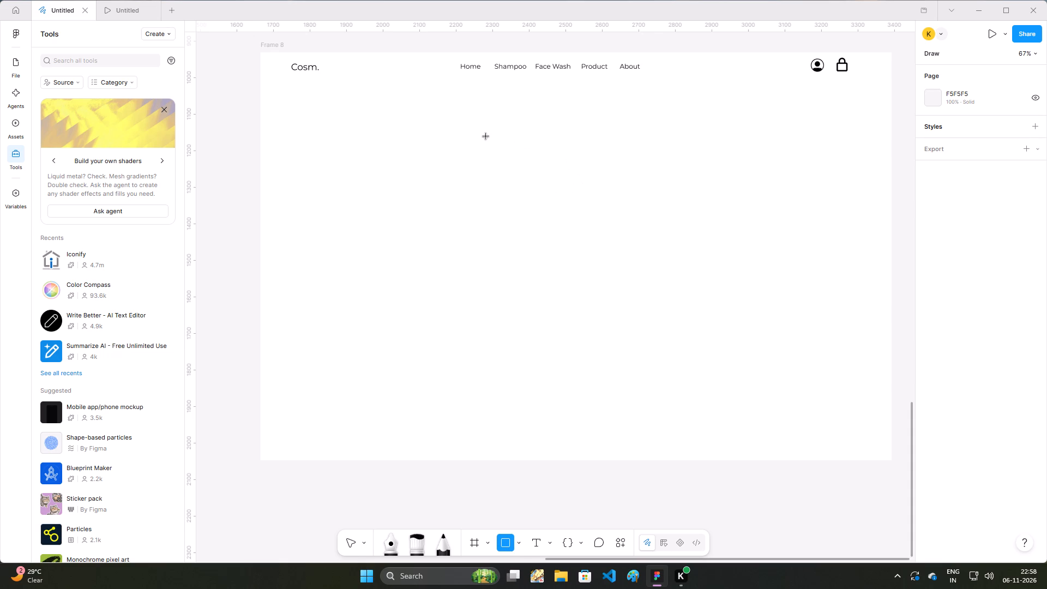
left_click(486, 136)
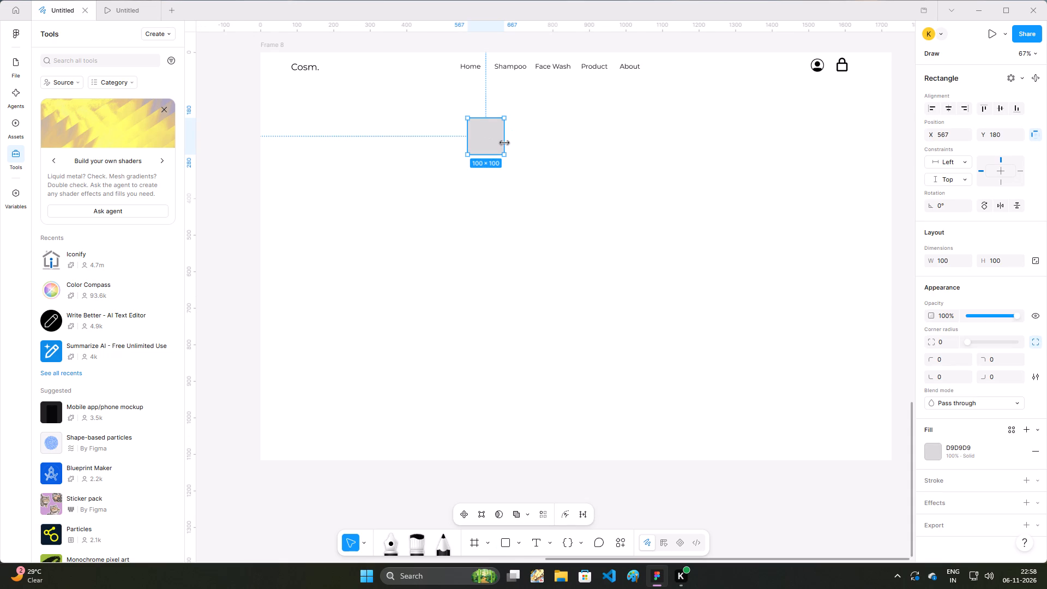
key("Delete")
Add a two-line heading reading "Unveil Your" / "True Beauty" below the header, at about X 577, Y 248.
key("t")
left_click(471, 143)
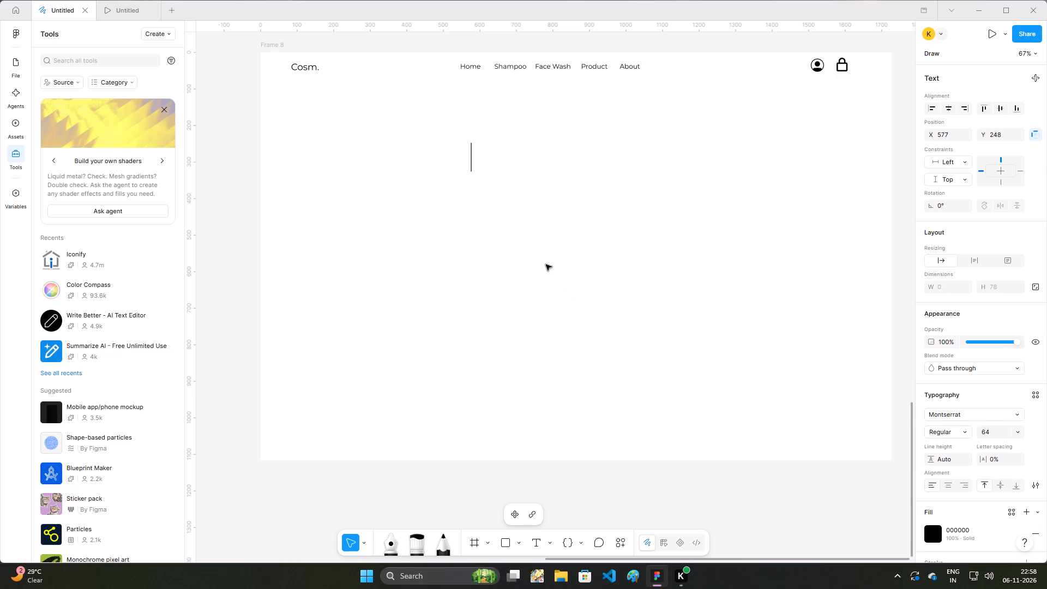
key("u")
type("nv")
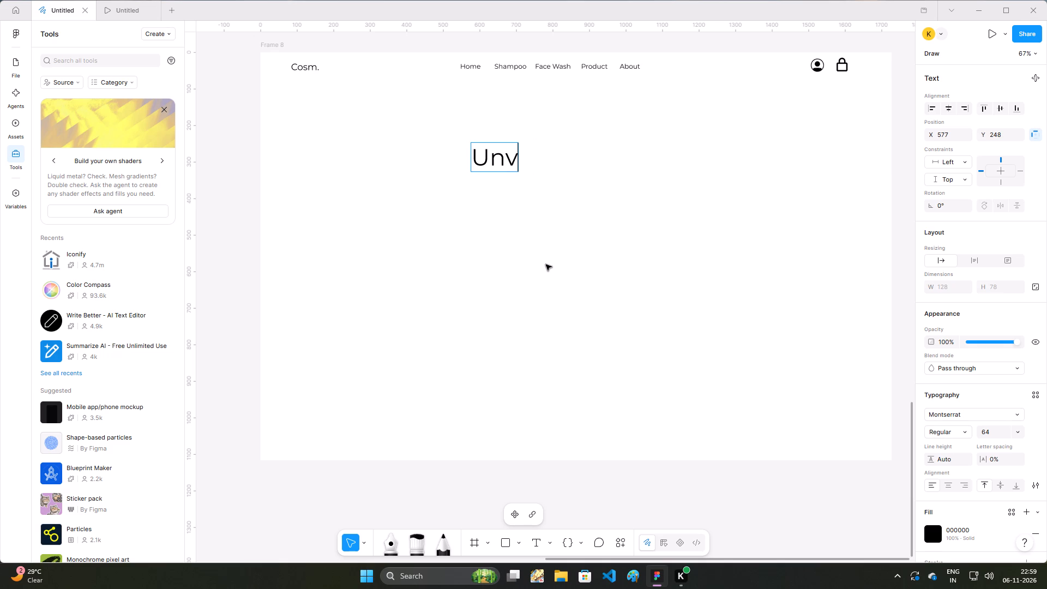
key("e")
type("il")
key("space")
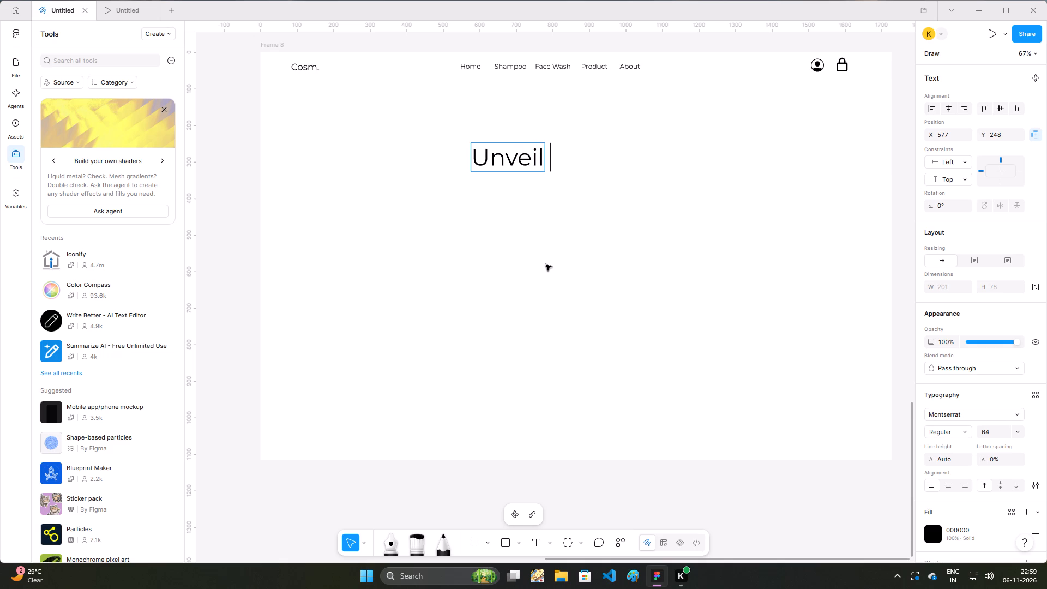
type("yo")
key("BackSpace")
key("BackSpace")
key("y")
type("our")
key("space")
key("Return")
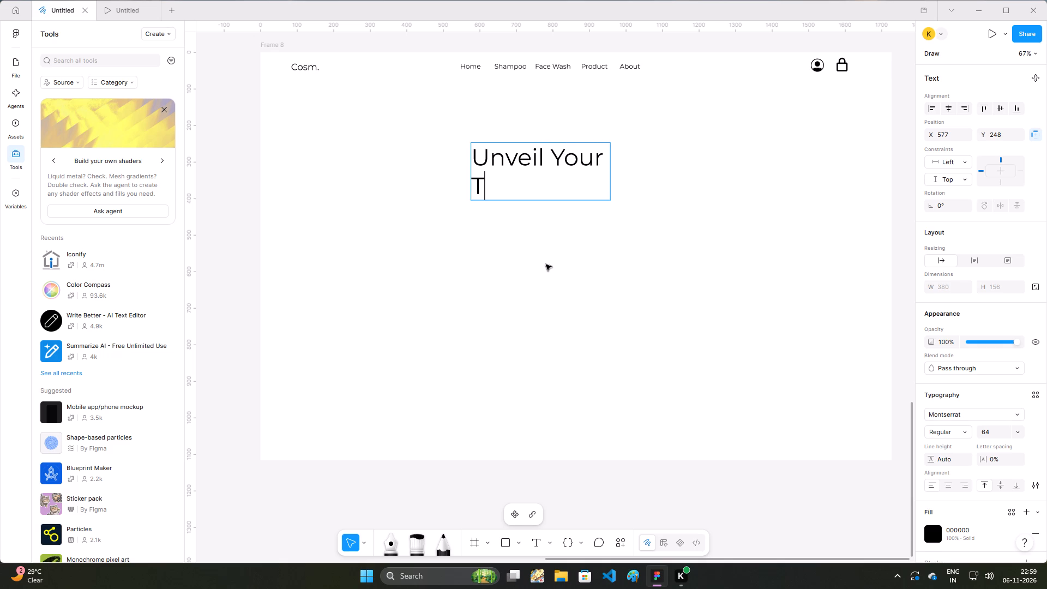
type("rue")
key("space")
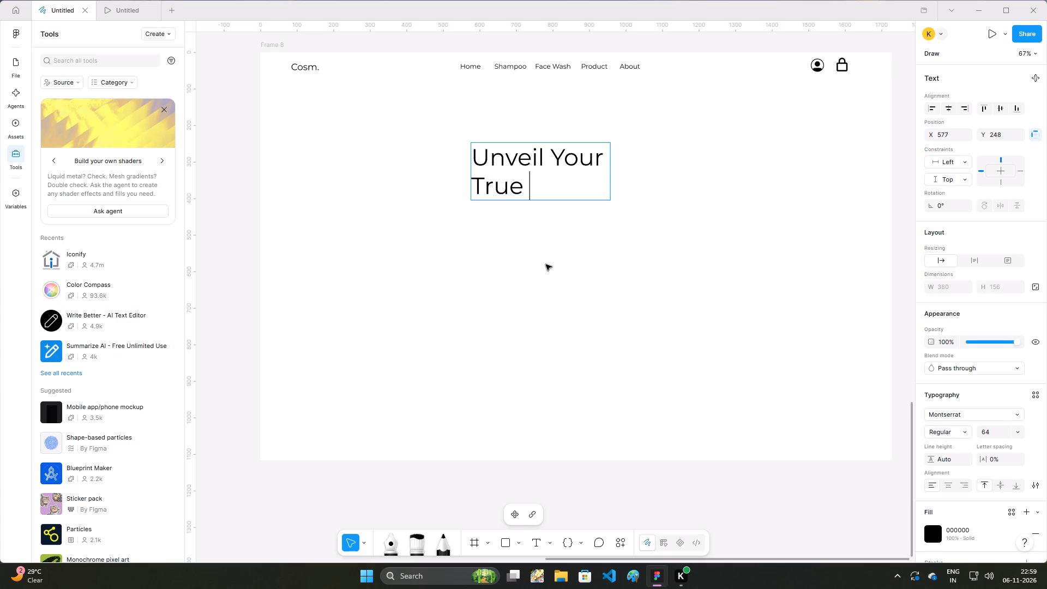
key("b")
key("e")
key("a")
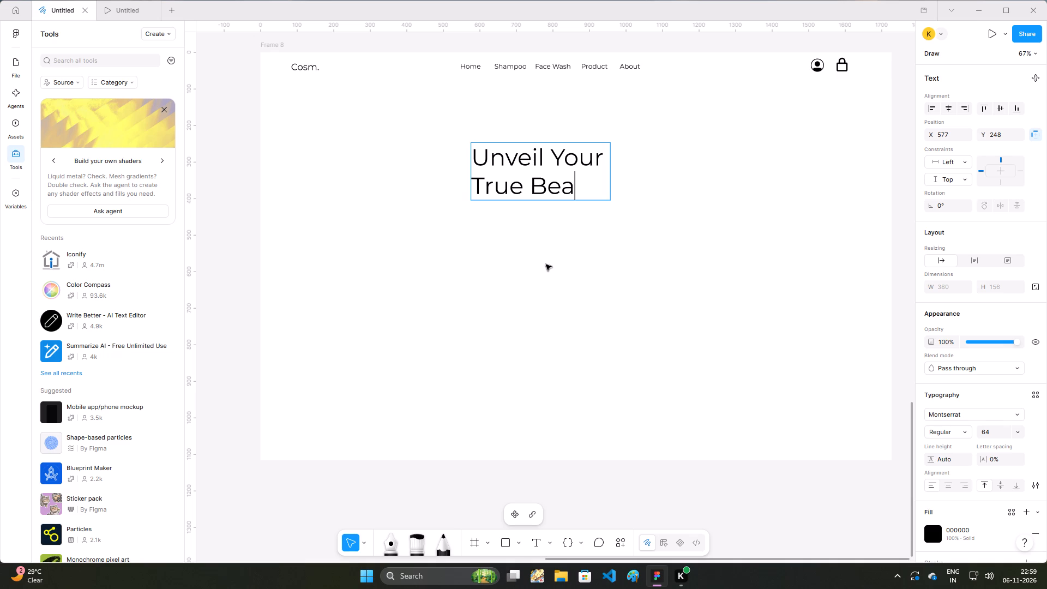
type("uty")
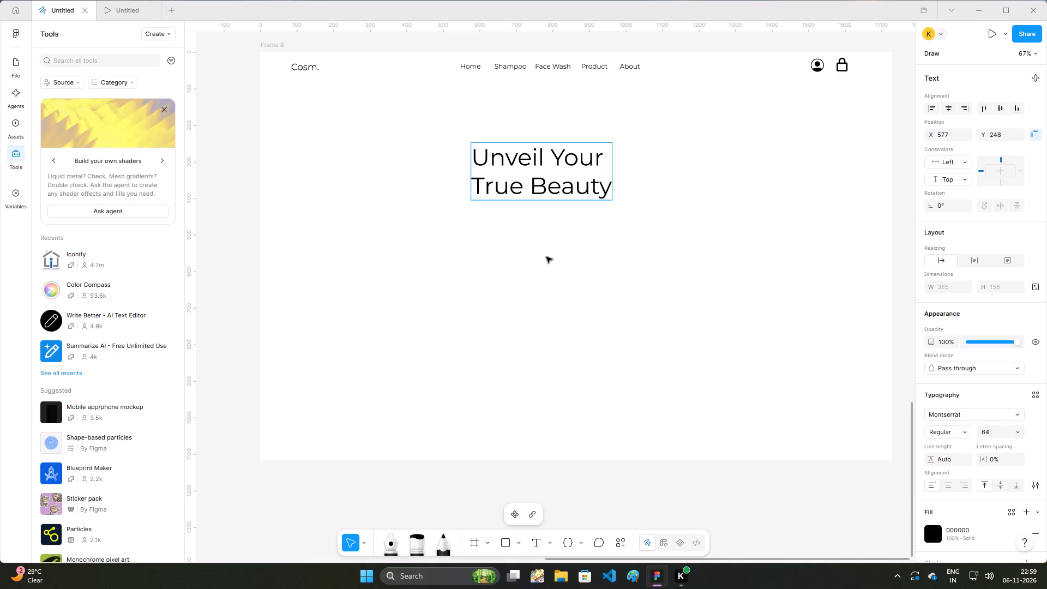
Select all the "Unveil Your True Beauty" heading text, browse the available fonts, and change its font from Montserrat to Reggae One.
left_click(1020, 413)
scroll(855, 423, "down", 2)
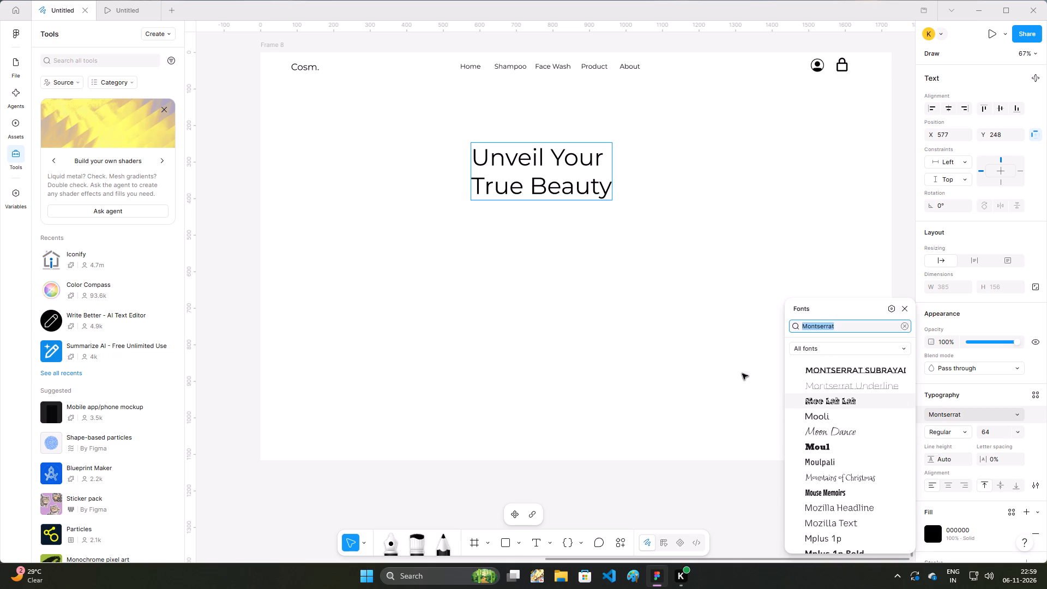
left_click(478, 195)
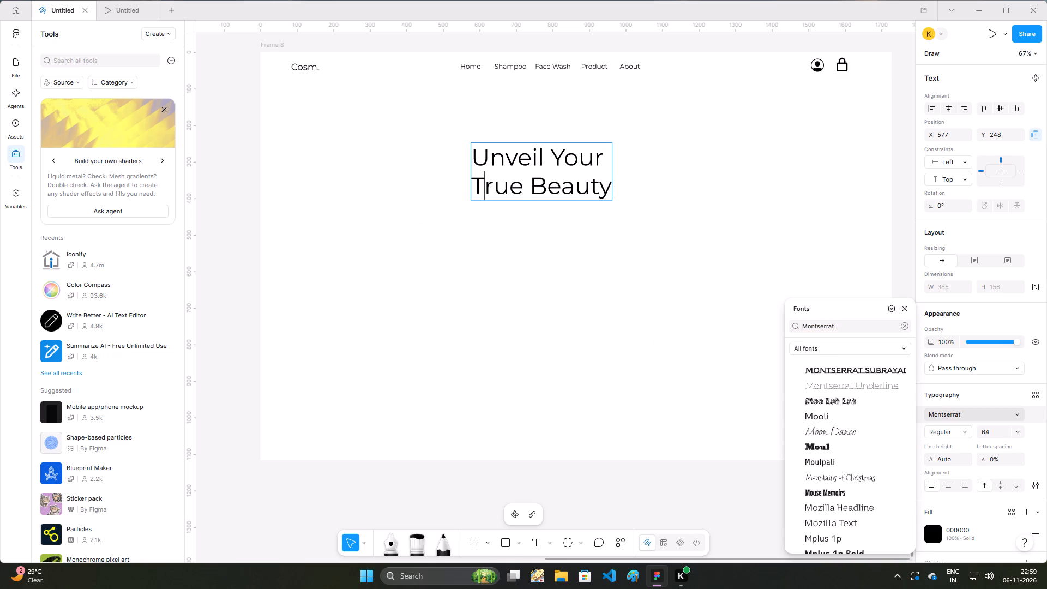
left_click(478, 195)
key("ctrl+a")
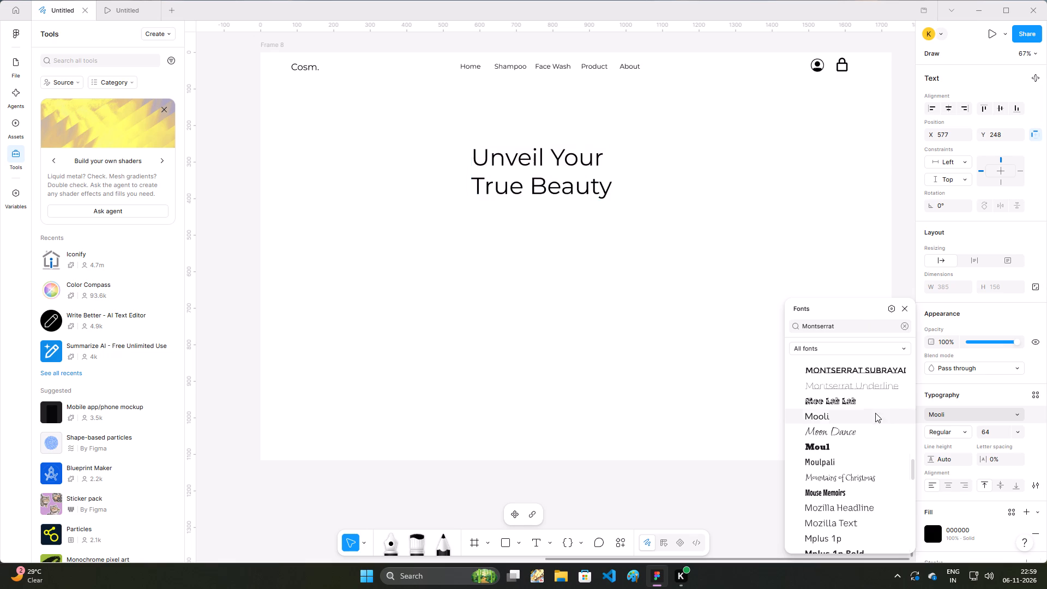
scroll(834, 396, "up", 2)
scroll(834, 396, "down", 1)
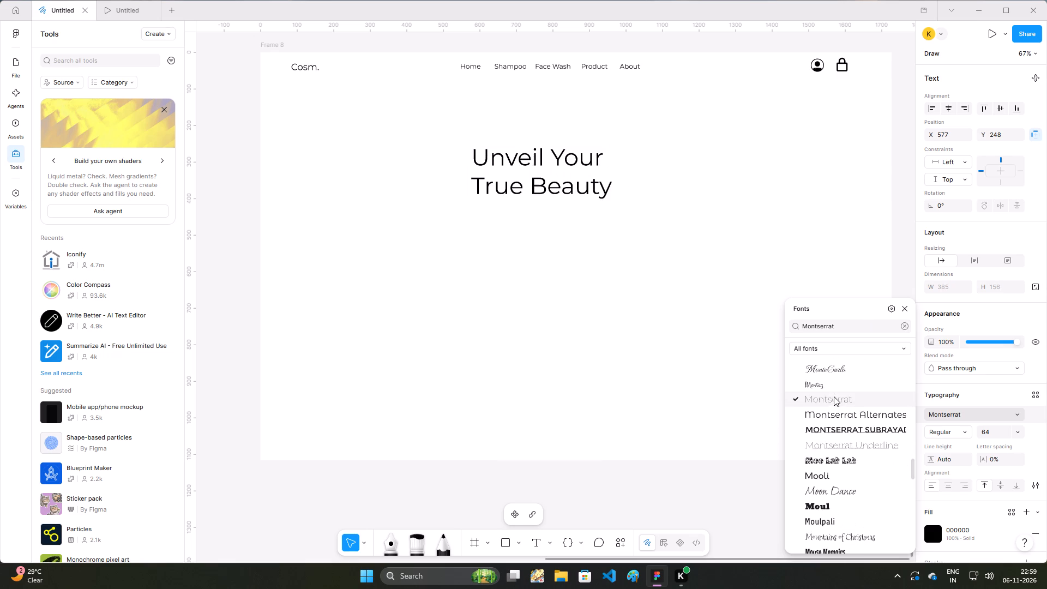
scroll(834, 396, "down", 5)
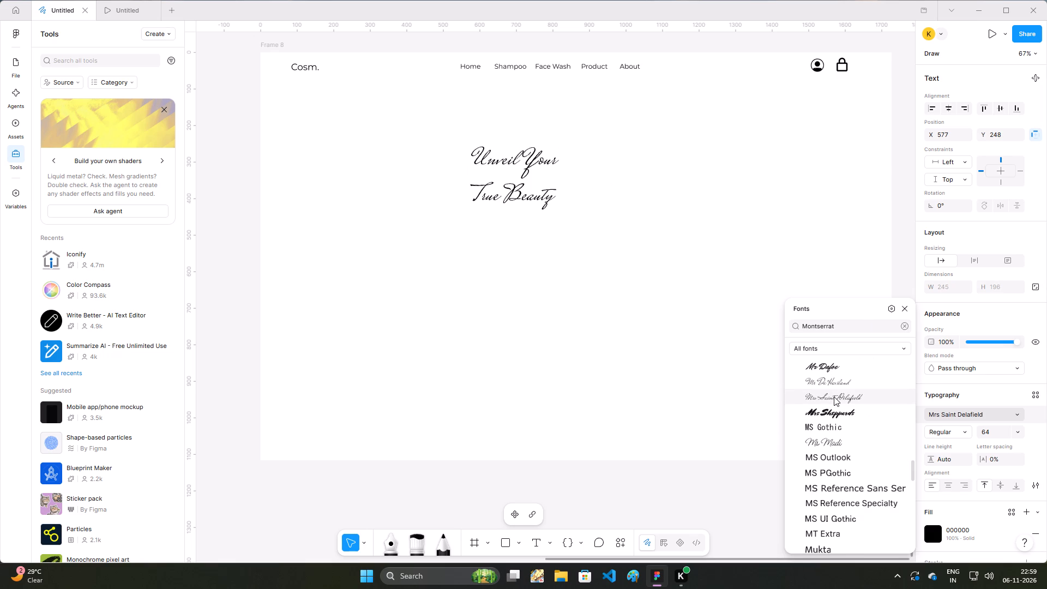
scroll(834, 396, "down", 3)
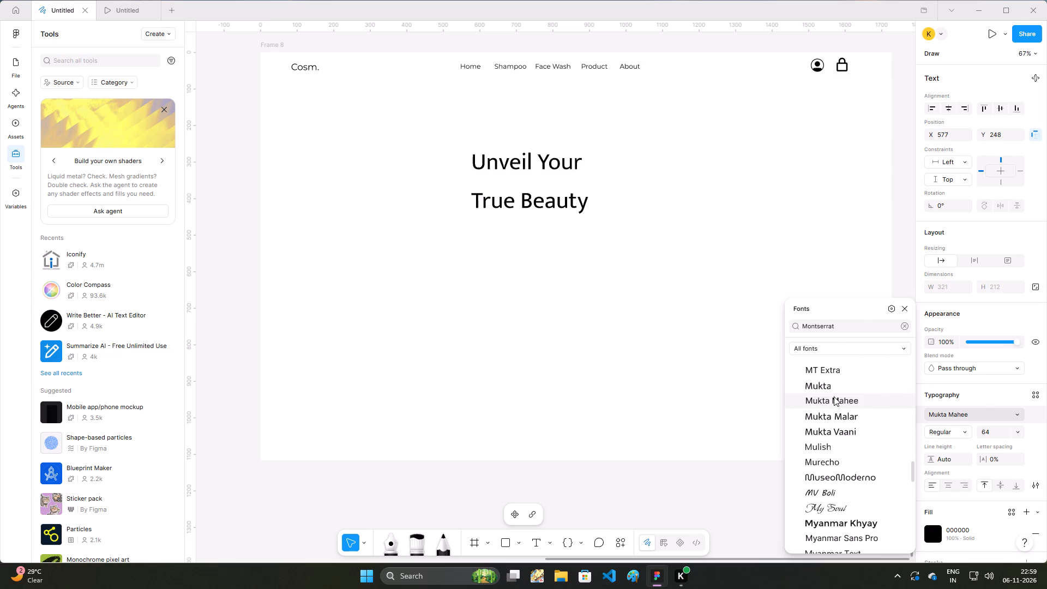
scroll(834, 396, "down", 3)
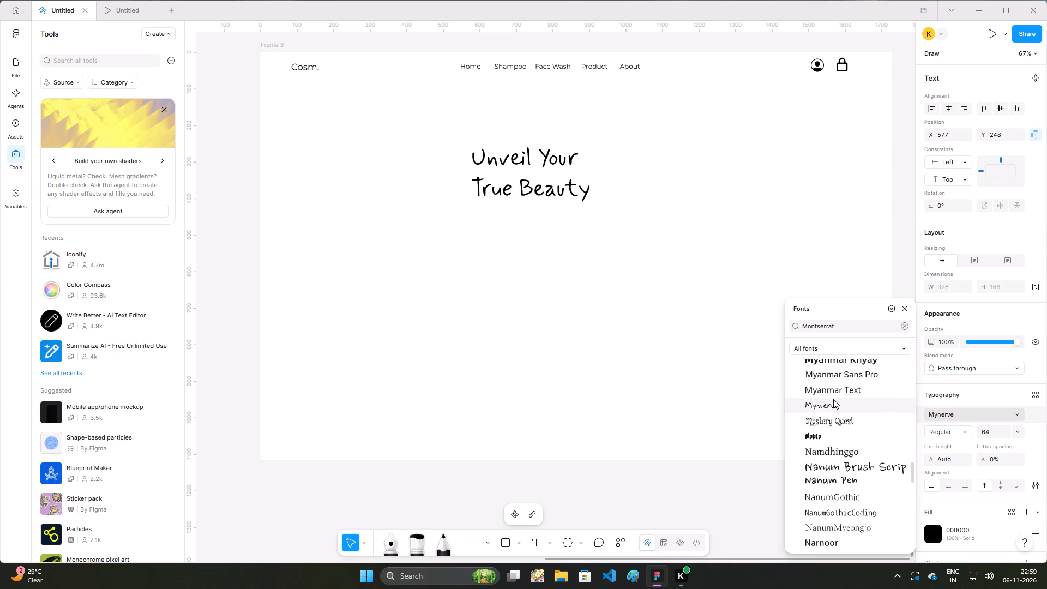
scroll(833, 399, "down", 3)
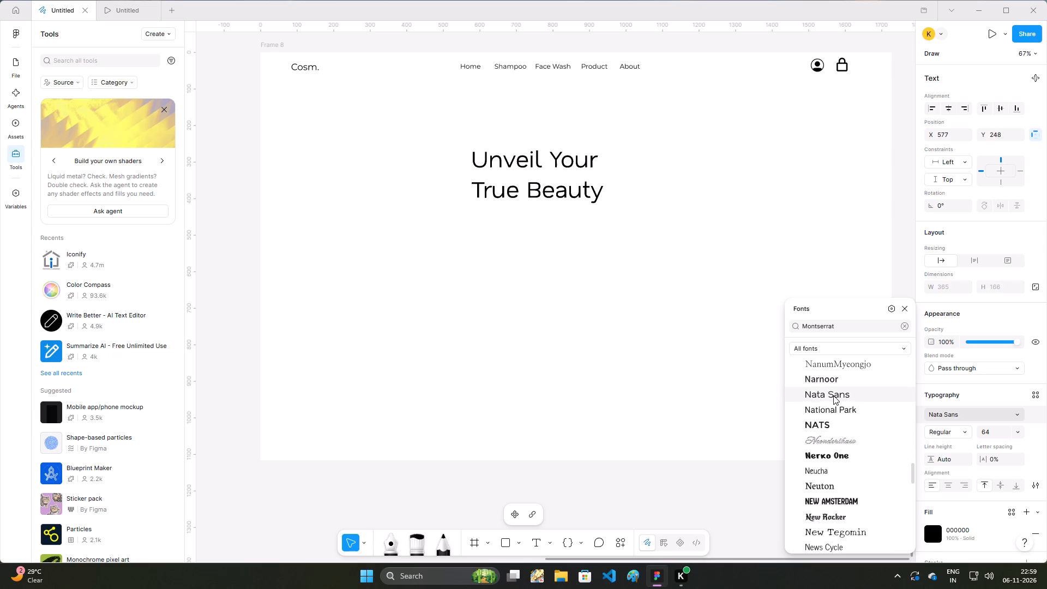
scroll(833, 395, "down", 6)
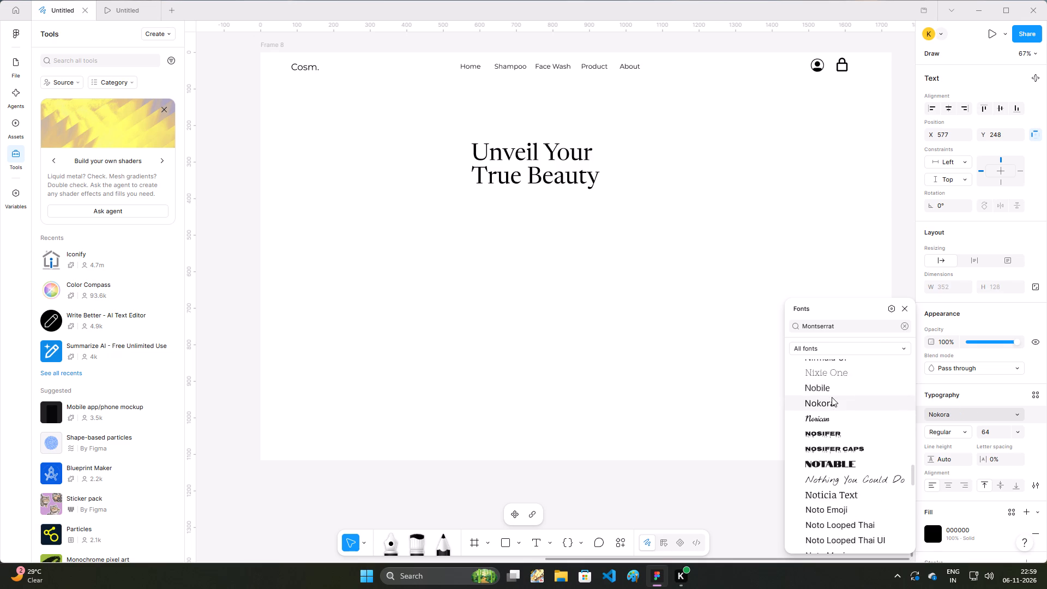
scroll(832, 397, "down", 17)
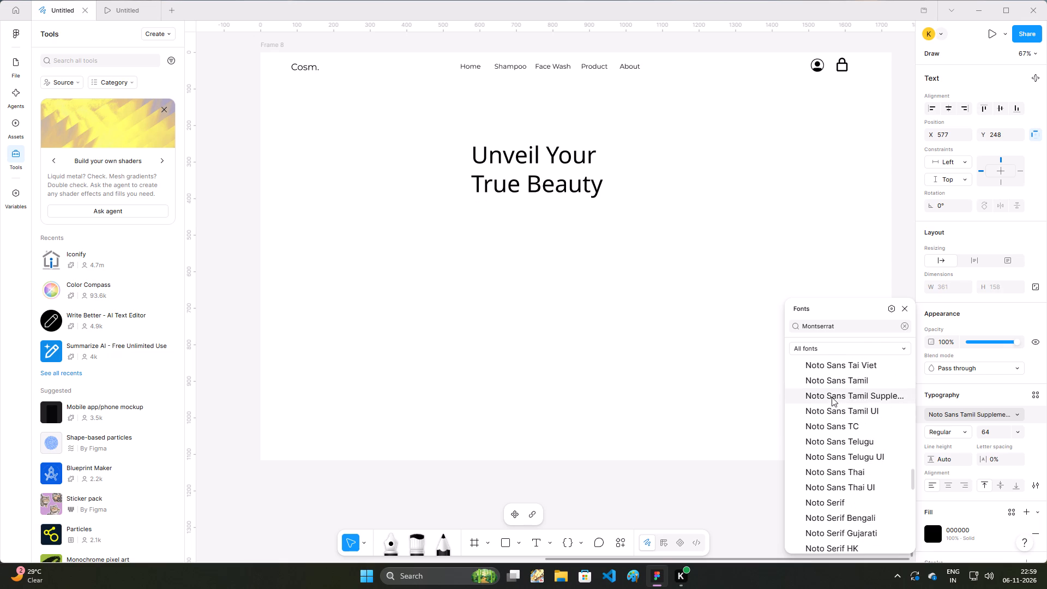
scroll(832, 397, "down", 14)
scroll(832, 399, "up", 1)
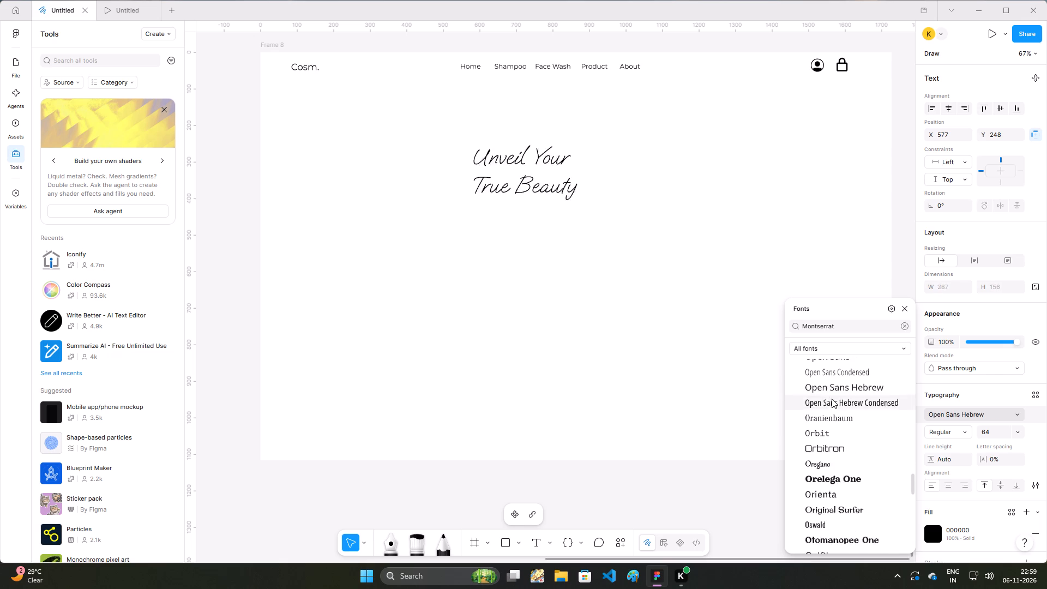
scroll(832, 399, "down", 6)
scroll(832, 399, "up", 2)
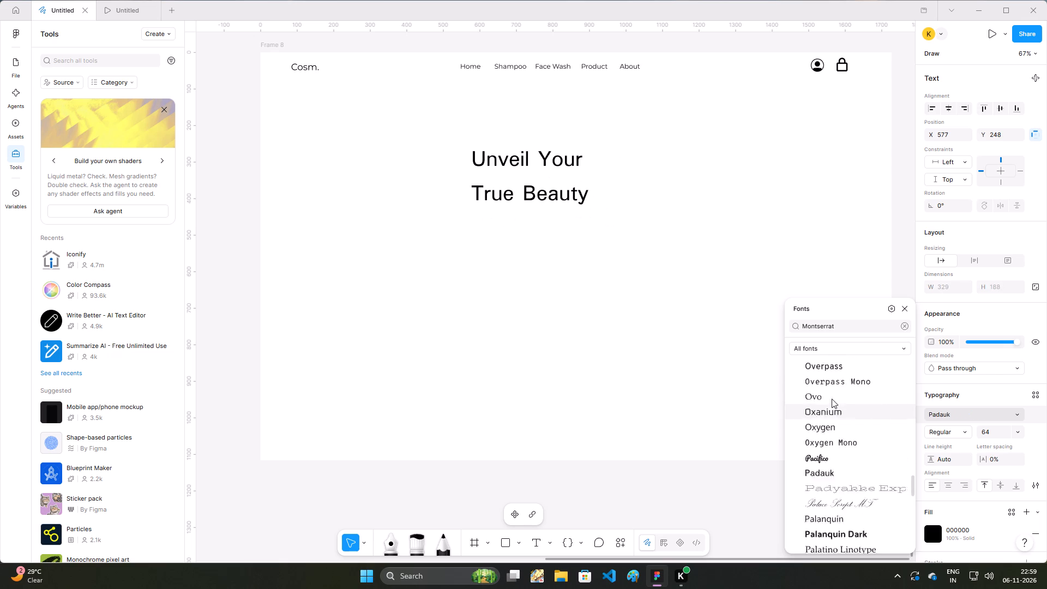
scroll(832, 399, "up", 2)
scroll(832, 399, "down", 1)
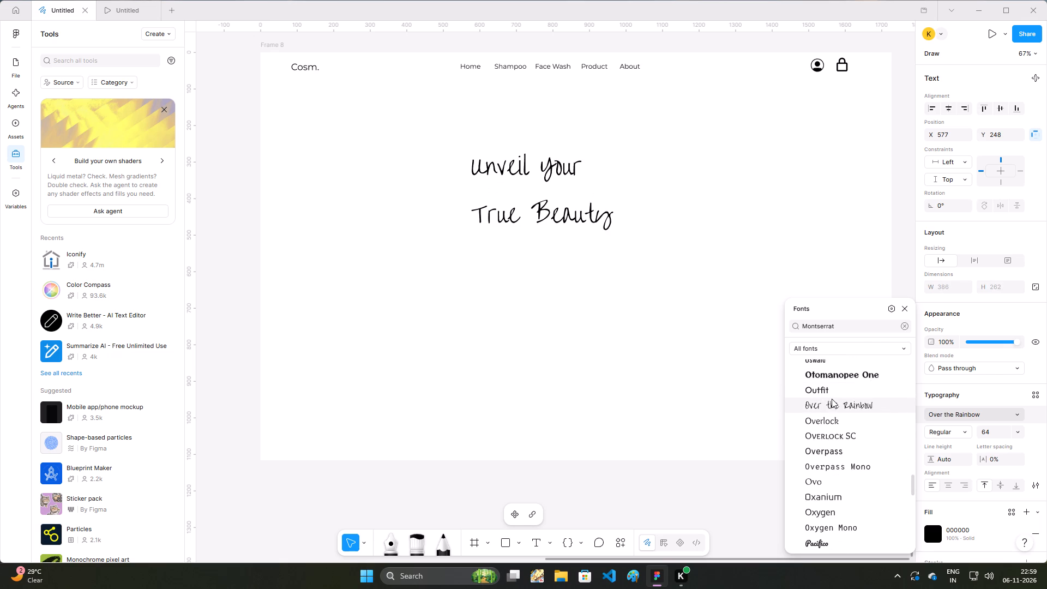
scroll(832, 399, "up", 1)
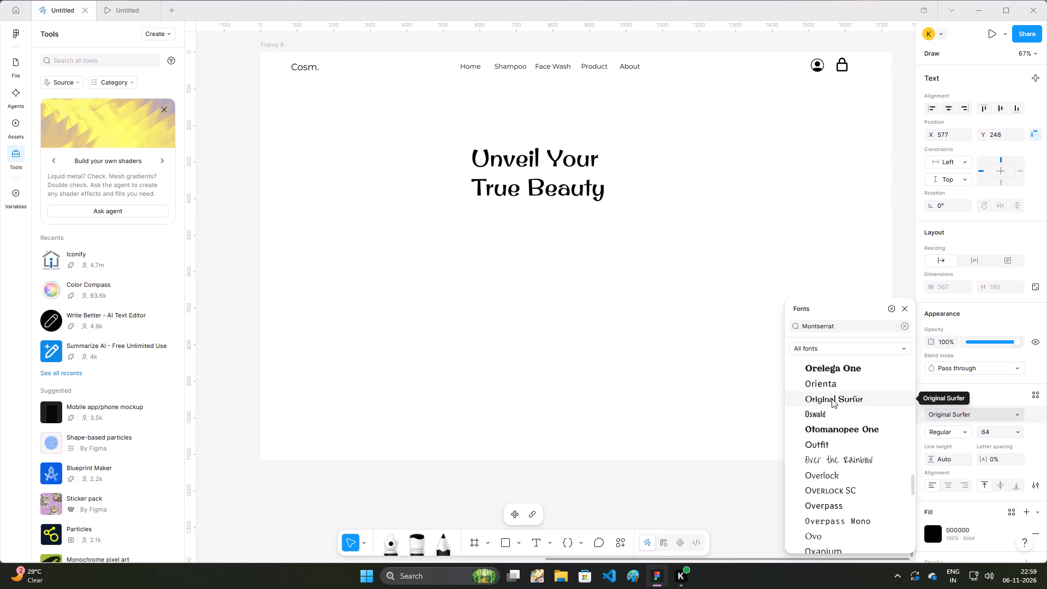
scroll(832, 399, "down", 8)
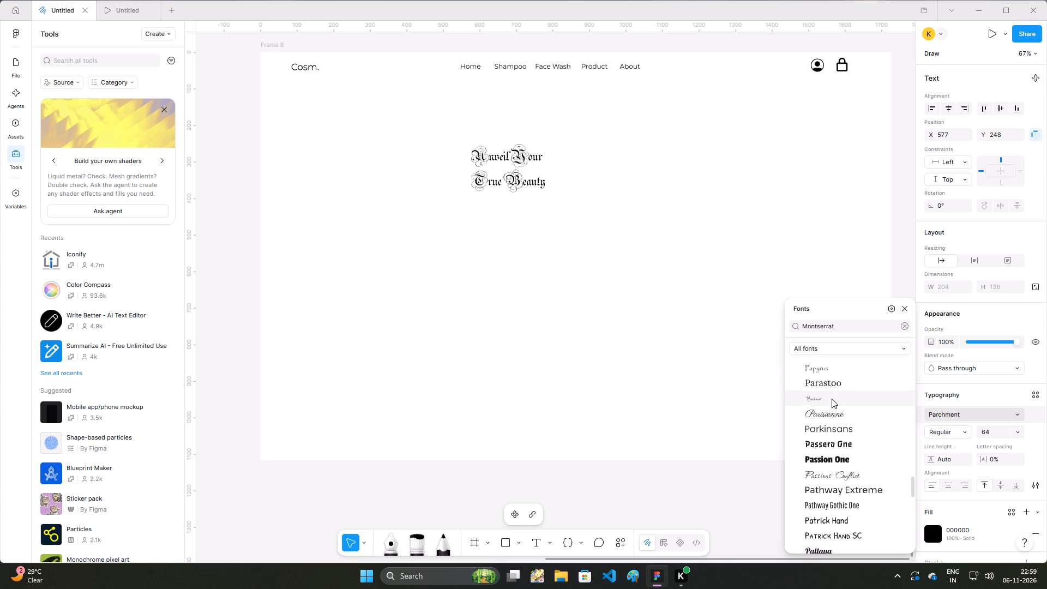
scroll(832, 399, "down", 3)
scroll(832, 399, "up", 2)
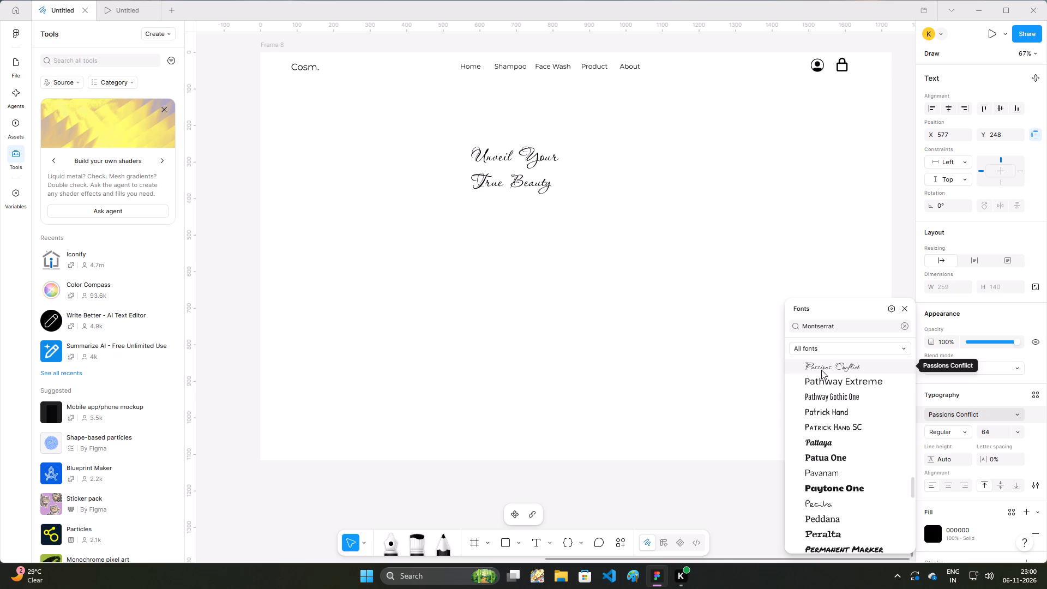
scroll(821, 370, "down", 4)
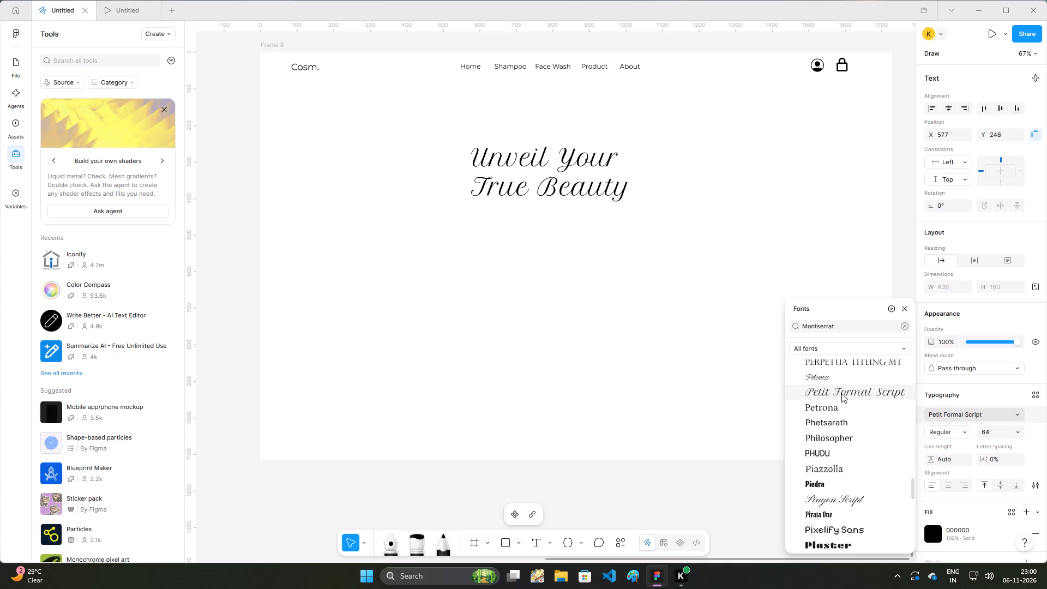
scroll(833, 468, "down", 1)
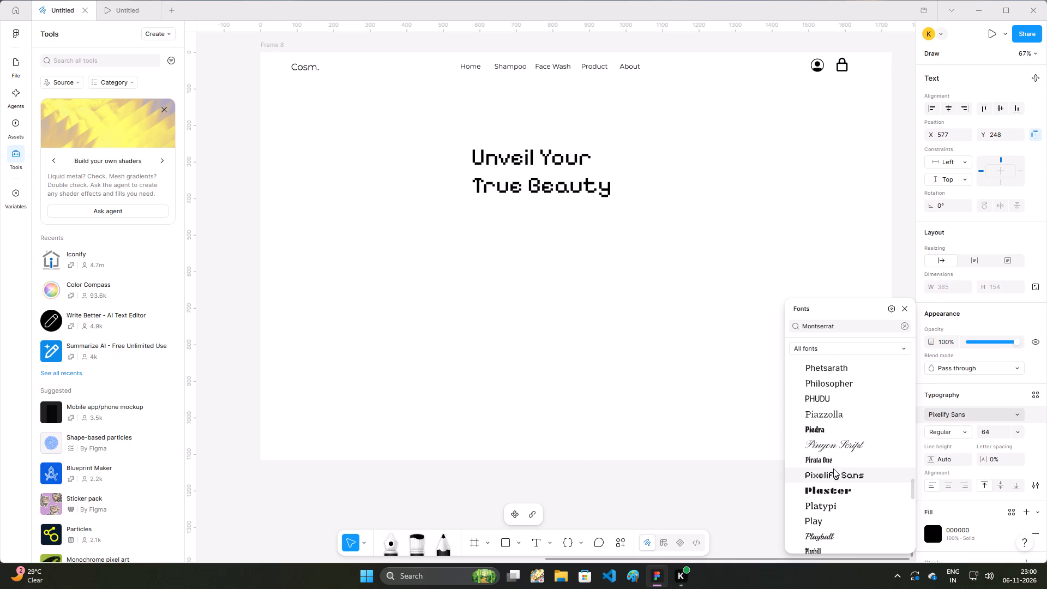
scroll(833, 468, "down", 1)
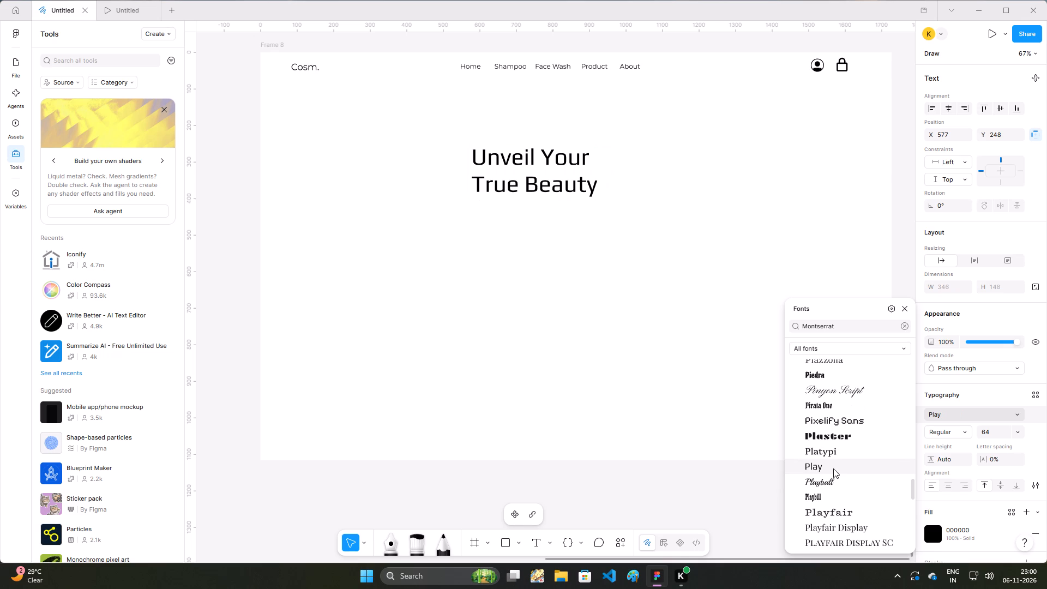
scroll(833, 468, "down", 6)
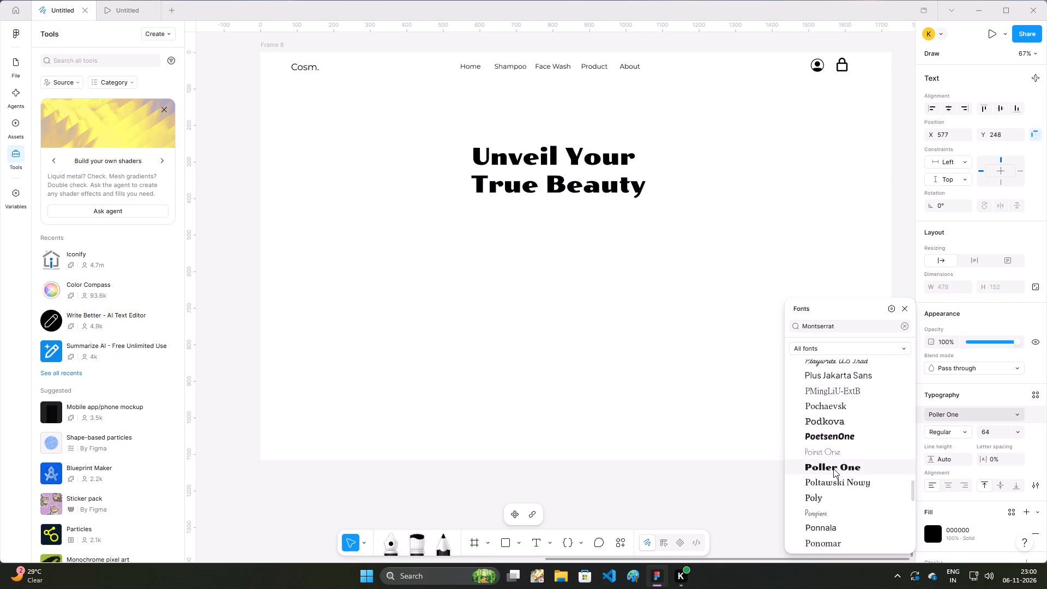
scroll(833, 468, "down", 10)
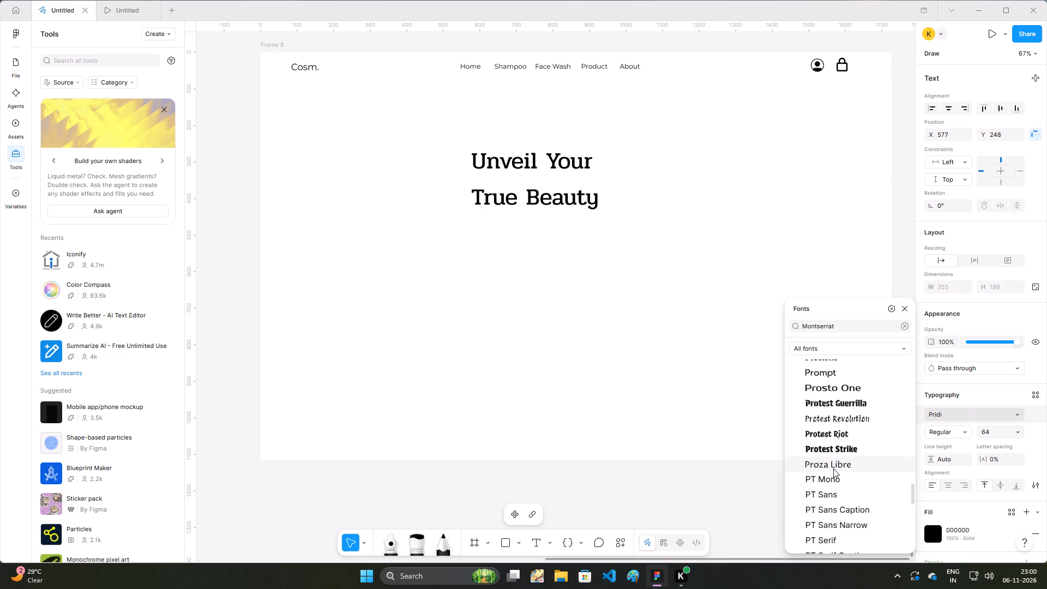
scroll(834, 463, "down", 3)
scroll(824, 501, "up", 1)
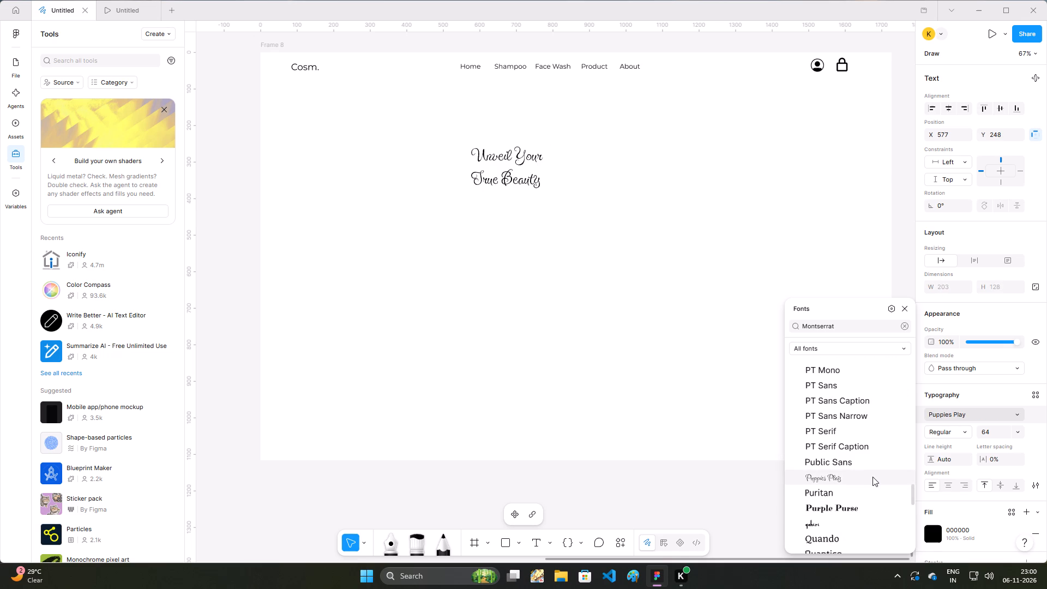
scroll(826, 478, "down", 2)
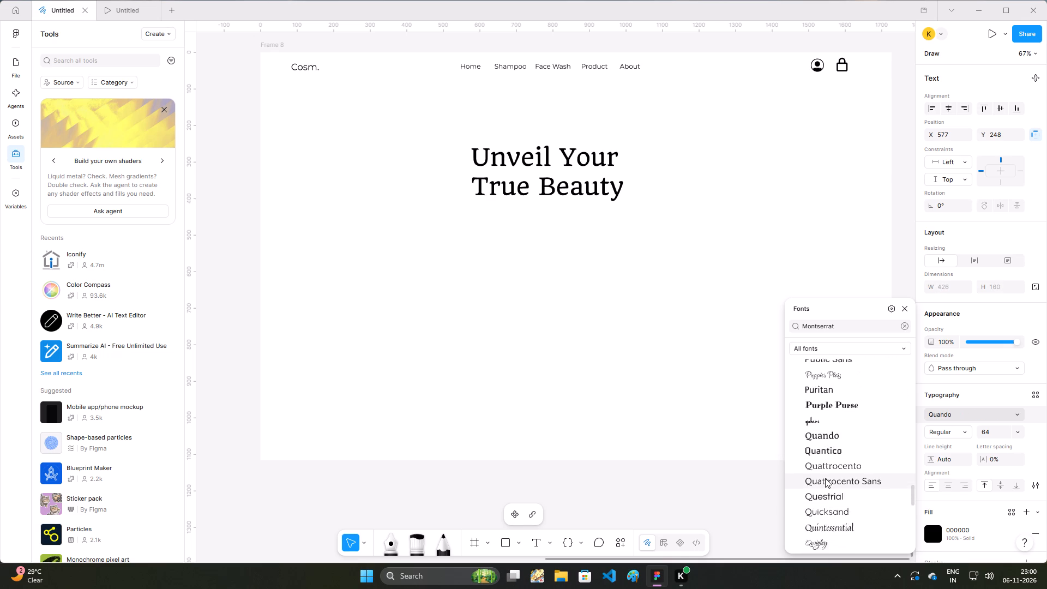
scroll(825, 478, "down", 2)
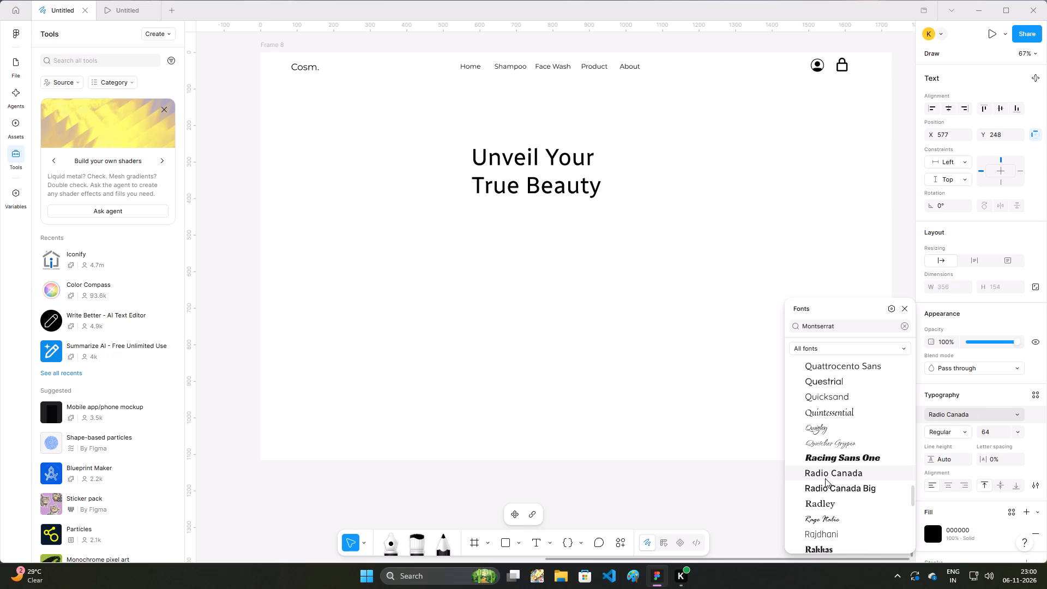
scroll(825, 478, "down", 3)
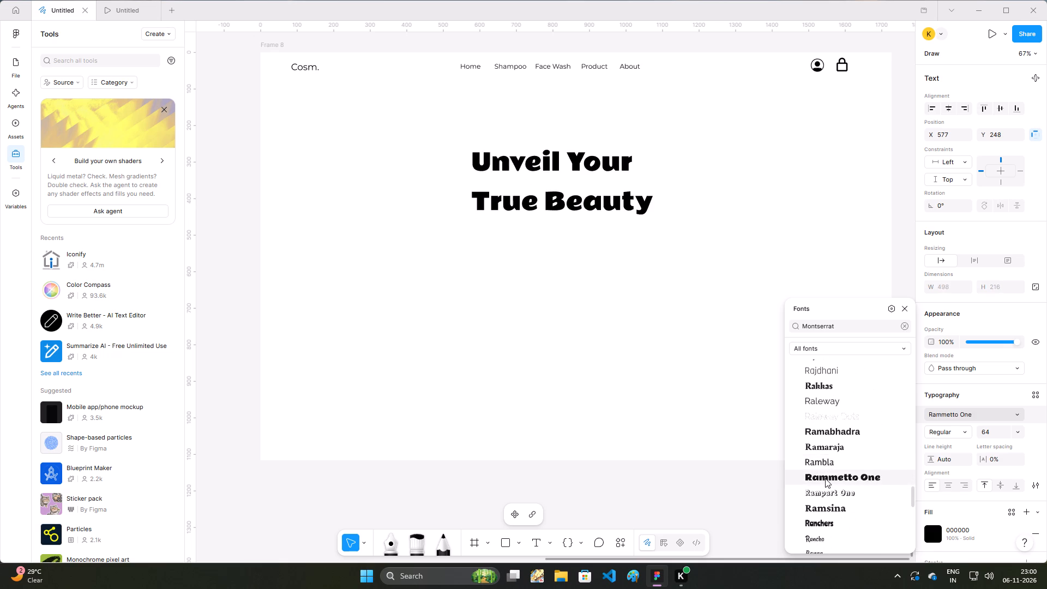
scroll(825, 478, "down", 6)
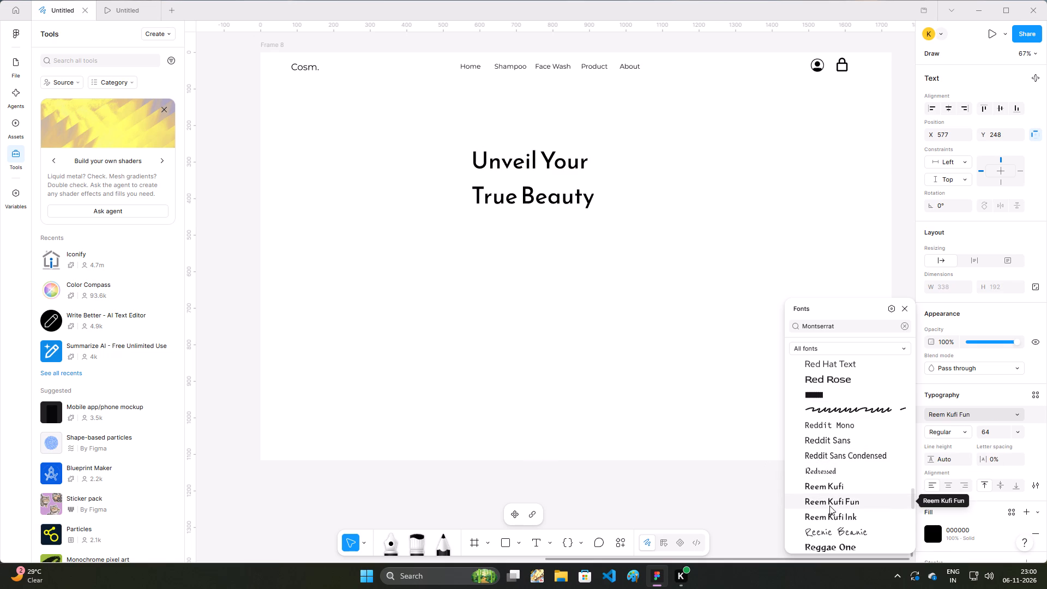
left_click(830, 544)
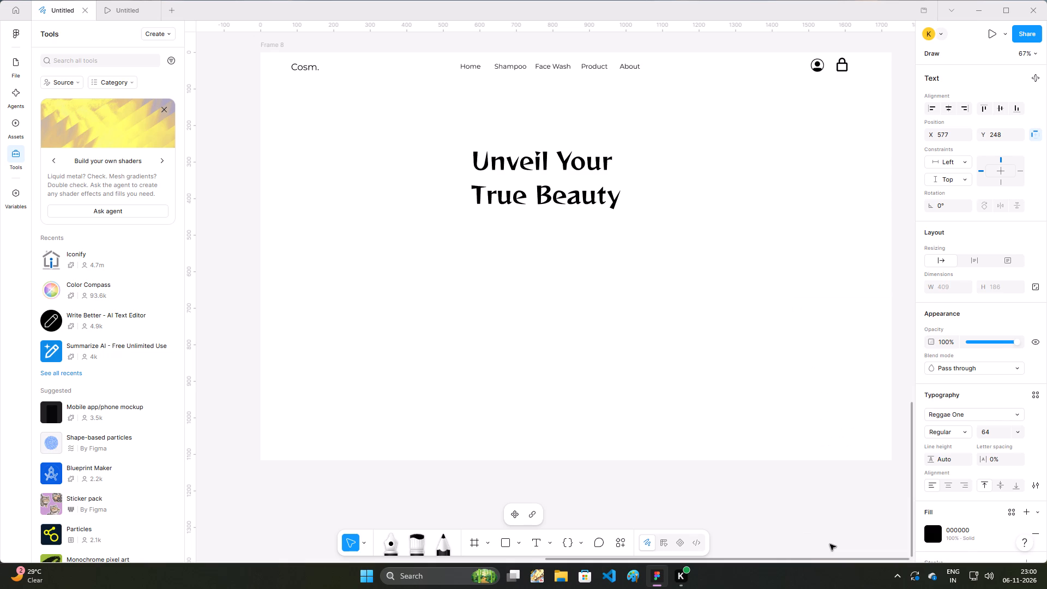
scroll(823, 532, "down", 2)
scroll(703, 477, "down", 2)
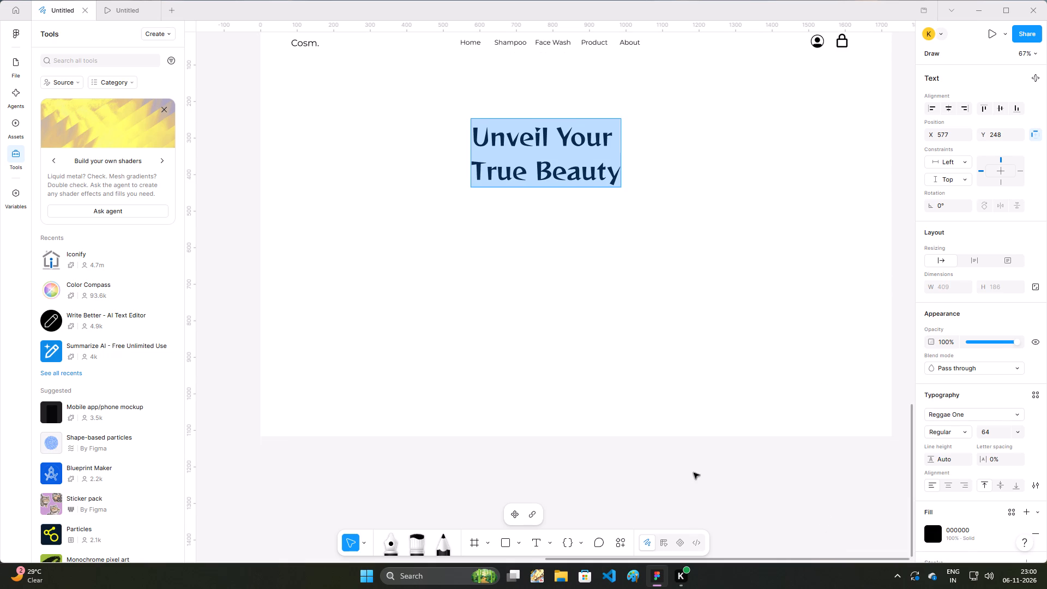
middle_click(610, 404)
left_click(602, 376)
Nudge the "Unveil Your True Beauty" heading 6 px to the left, leaving nothing selected.
scroll(601, 376, "down", 13)
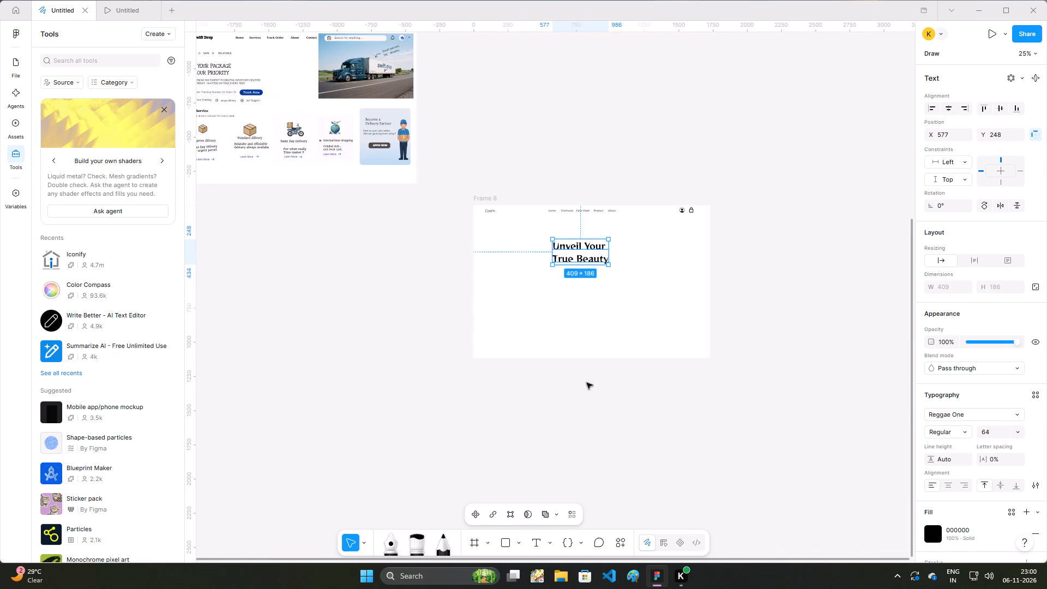
scroll(324, 395, "up", 1)
key("Left")
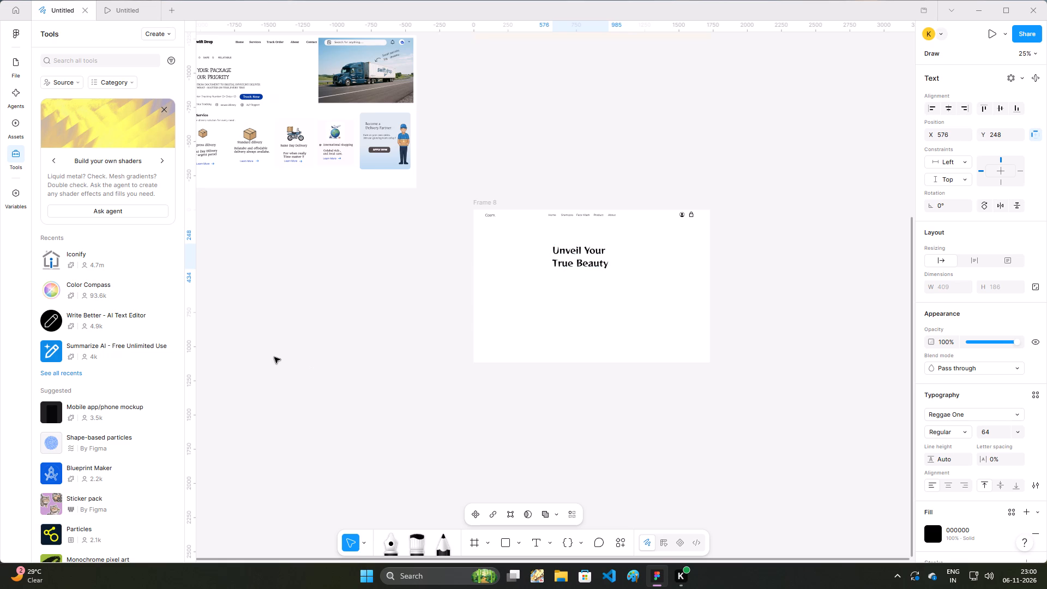
key("Left")
key("Left")
key("Left")
key("Left")
key("Left")
left_click(274, 357)
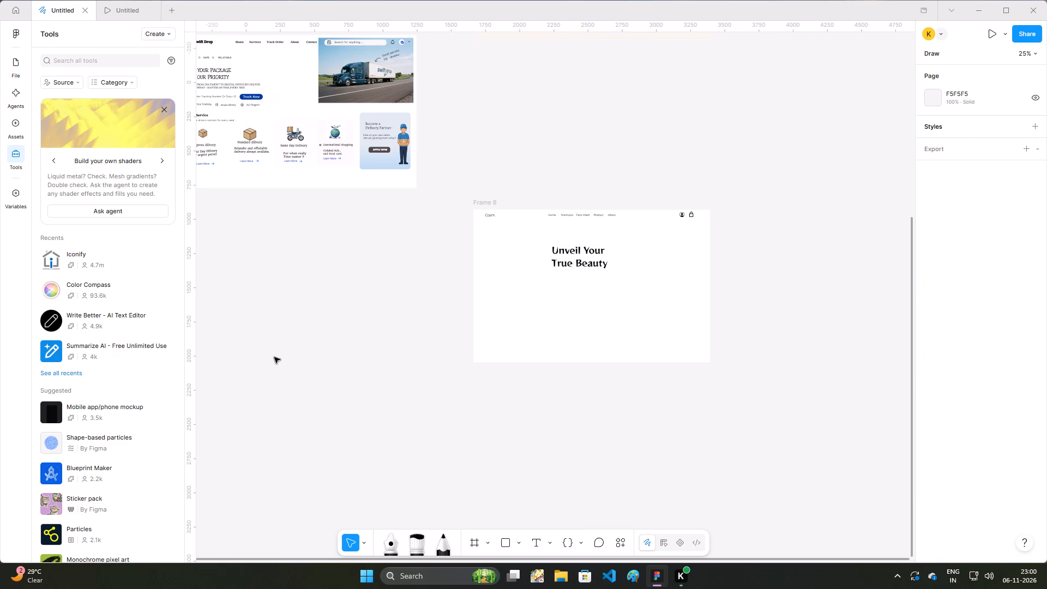
Draw a small new frame on the empty canvas below the Swift Drop page, to the left of Frame 8.
key("Down")
key("Down")
key("Left")
key("Left")
key("Left")
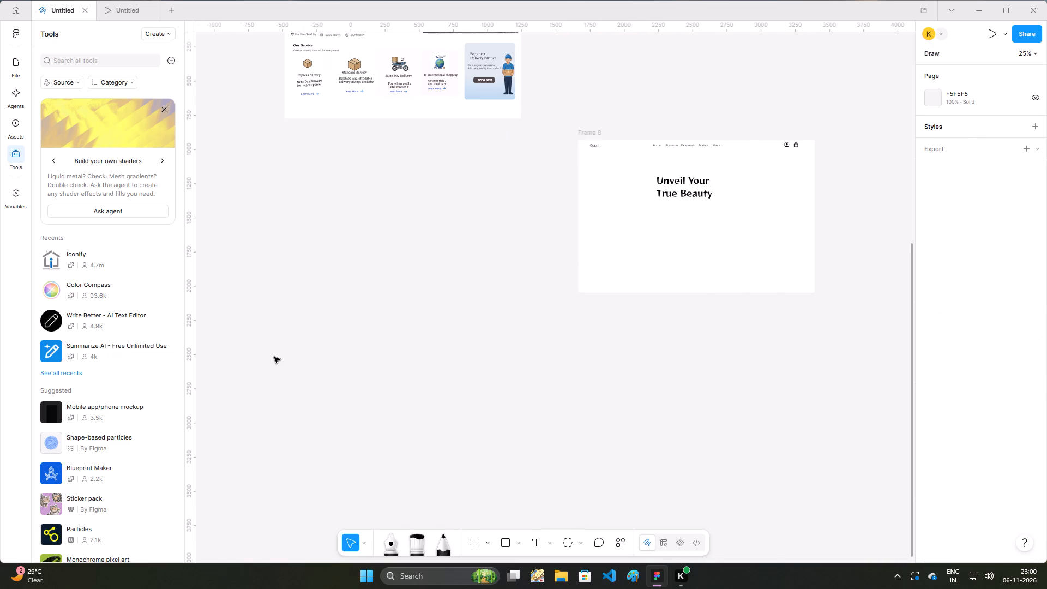
key("Up")
key("Up")
key("Left")
key("Up")
key("Down")
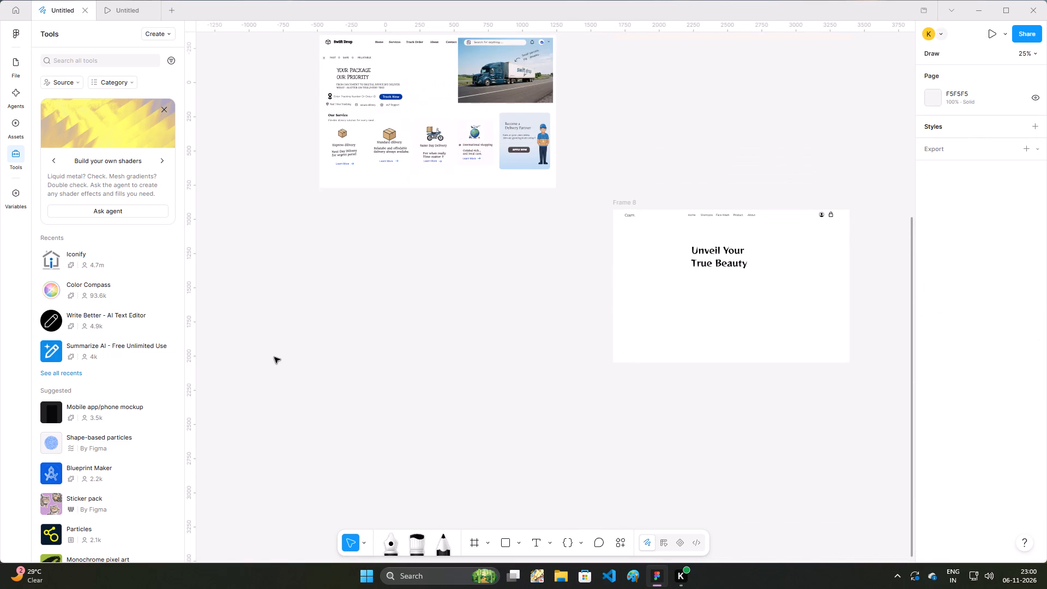
key("Up")
scroll(274, 357, "up", 1)
key("f")
left_click_drag(254, 301, 321, 338)
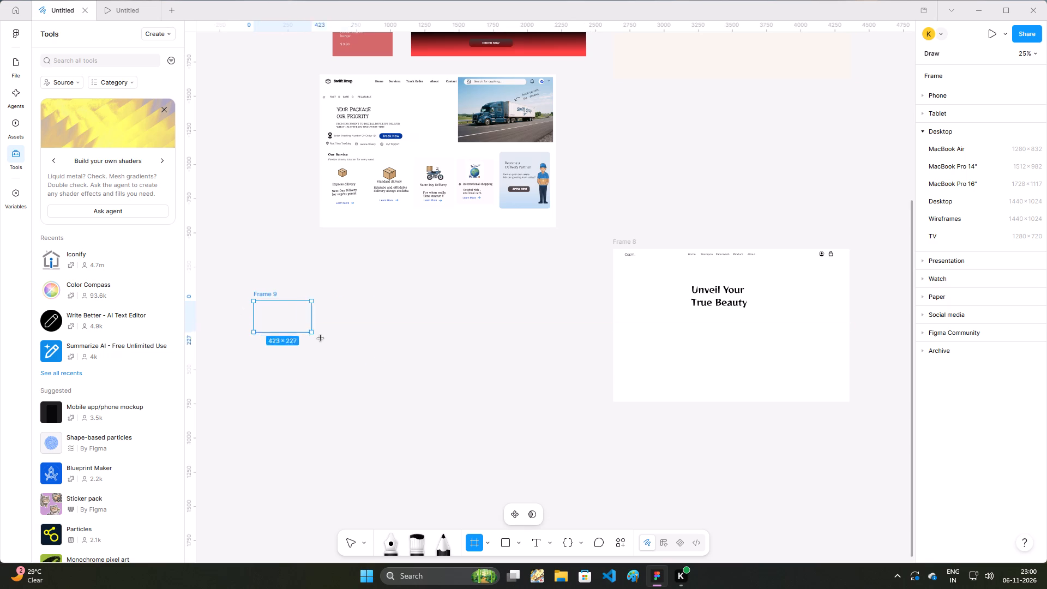
Enlarge the small new frame to about 2432 × 1508 and nudge it 3 px left and 1 px down.
left_click_drag(321, 338, 587, 507)
scroll(414, 450, "up", 8, "ctrl")
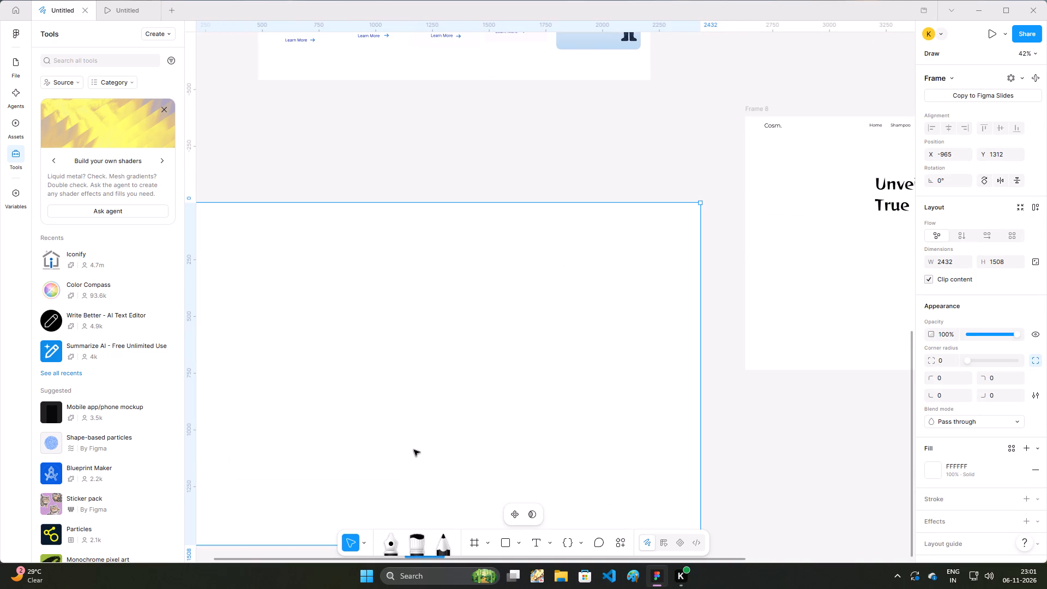
key("Left")
key("Left")
key("Down")
key("Left")
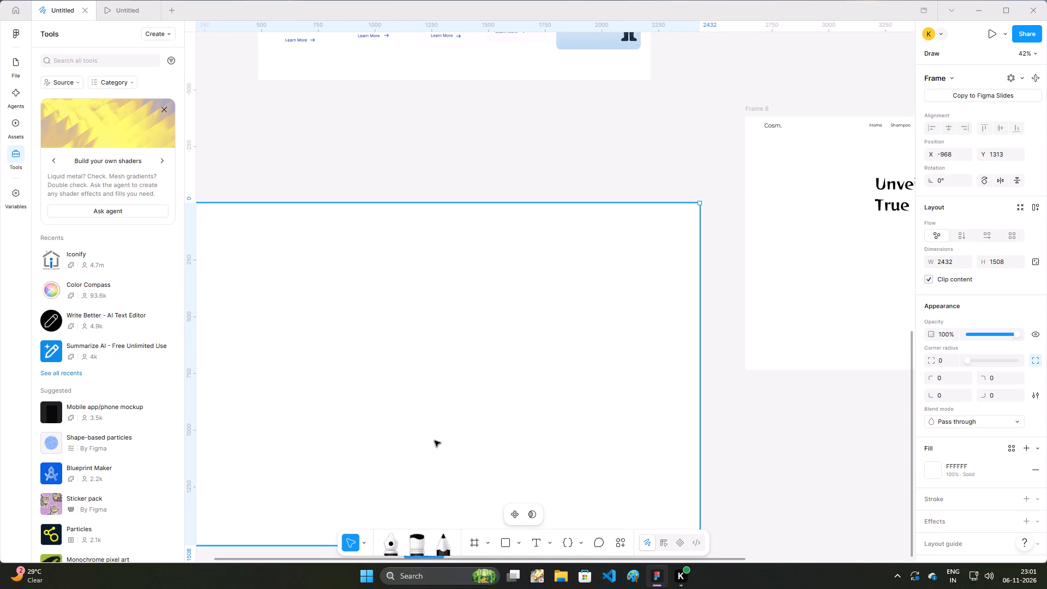
Enlarge Frame 9 further from its lower-left corner to about 2875 × 2064, keeping its upper-right corner fixed, and leave it deselected.
left_click(790, 436)
key("Left")
key("Left")
key("Left")
key("Left")
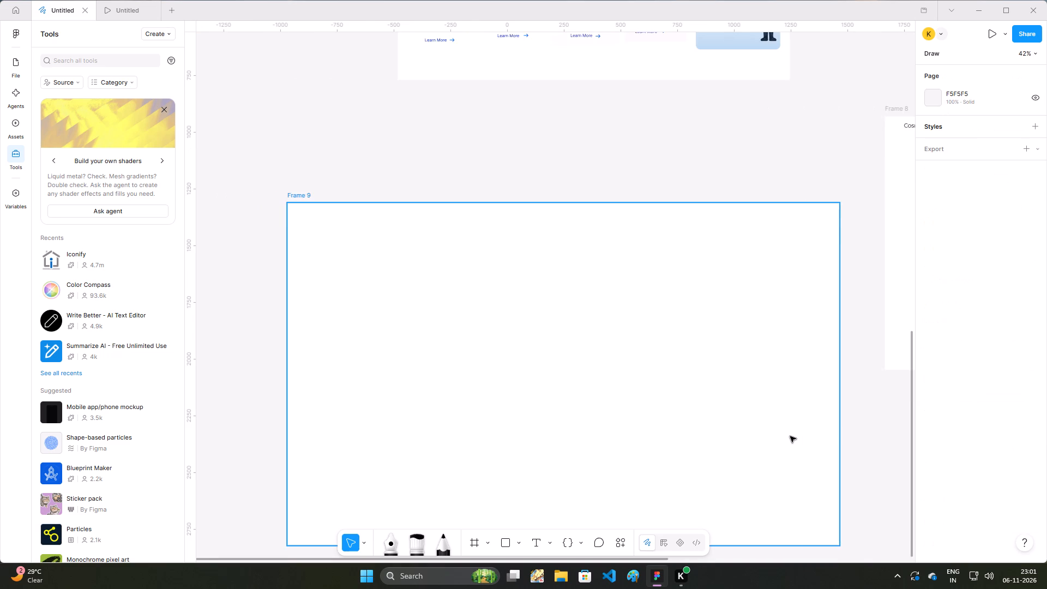
key("Up")
key("Down")
key("Down")
key("Down")
key("Down")
key("Down")
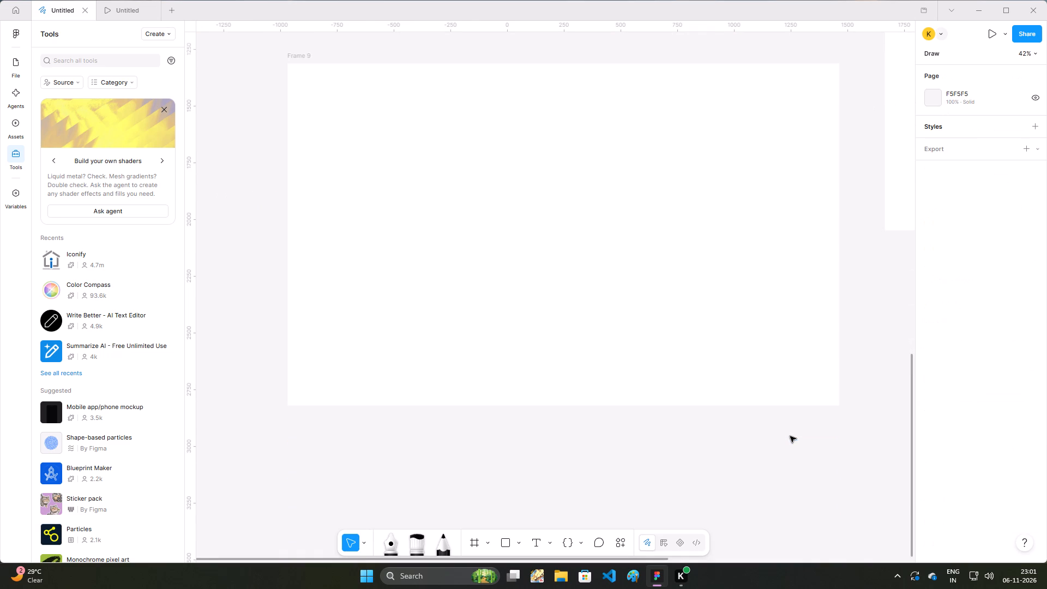
key("Left")
left_click(705, 358)
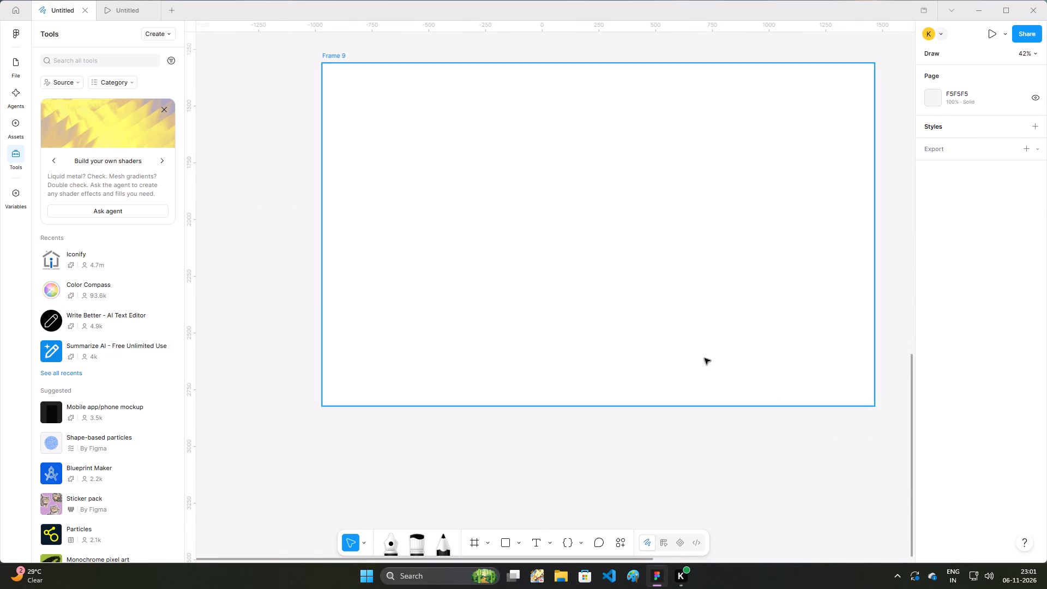
left_click_drag(321, 404, 282, 438)
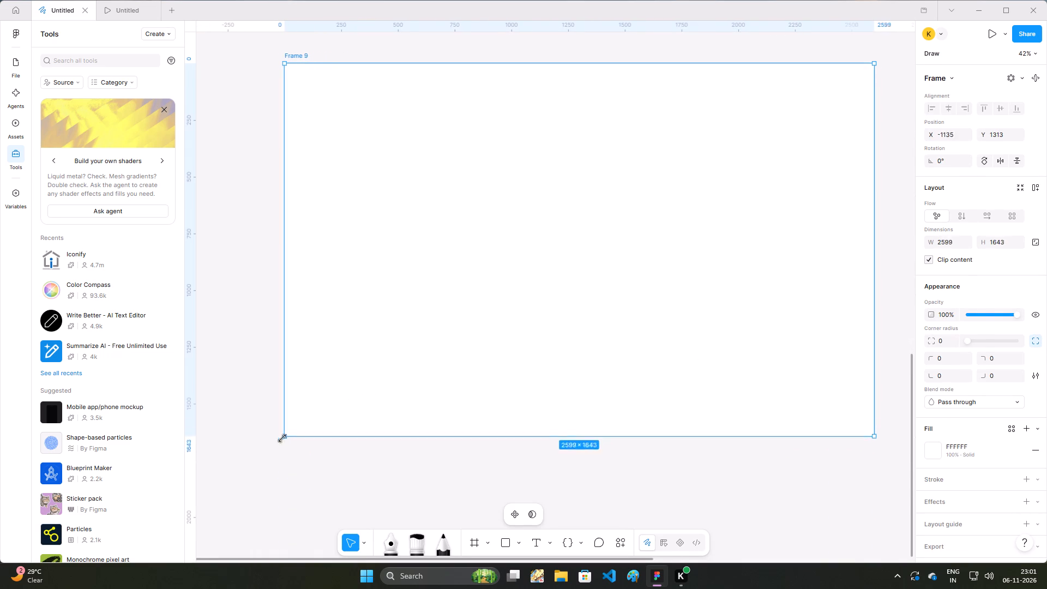
left_click_drag(282, 438, 222, 532)
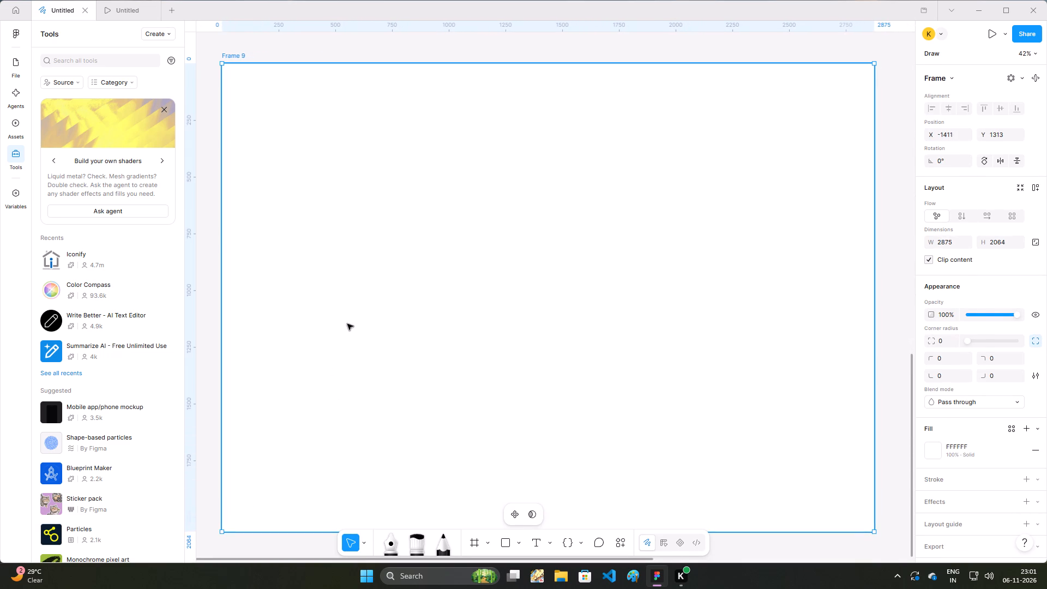
left_click(347, 324)
Start a freehand sketch inside the empty Frame 9 with the black Pencil at stroke width 2.
left_click(437, 545)
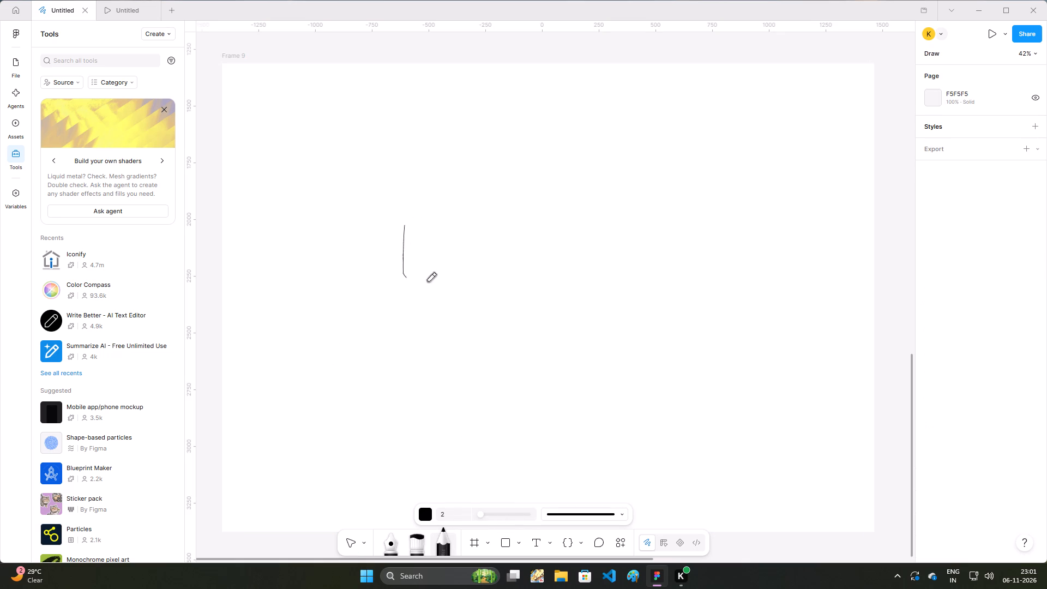